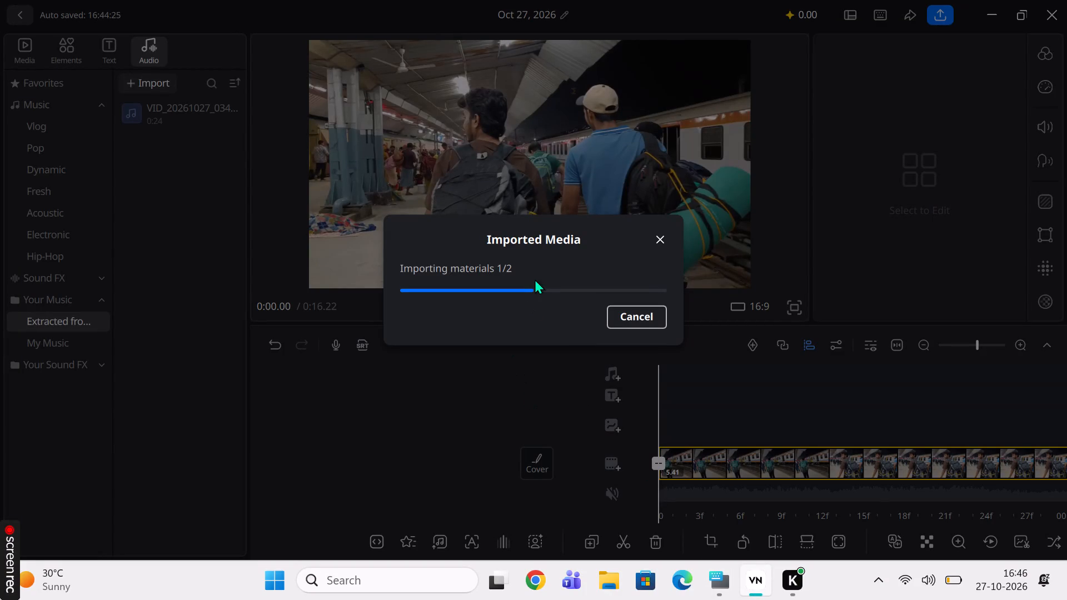
Cancel the media import that is in progress.
{"action": "left_click_drag", "start_coordinate": [559, 219], "coordinate": [453, 218]}
{"action": "left_click", "coordinate": [641, 315]}
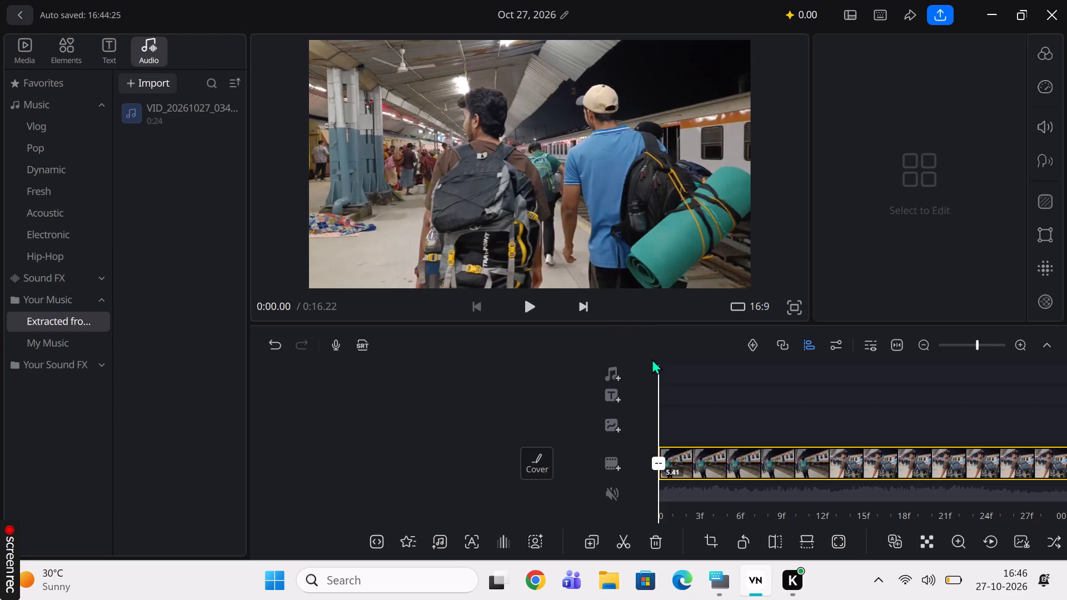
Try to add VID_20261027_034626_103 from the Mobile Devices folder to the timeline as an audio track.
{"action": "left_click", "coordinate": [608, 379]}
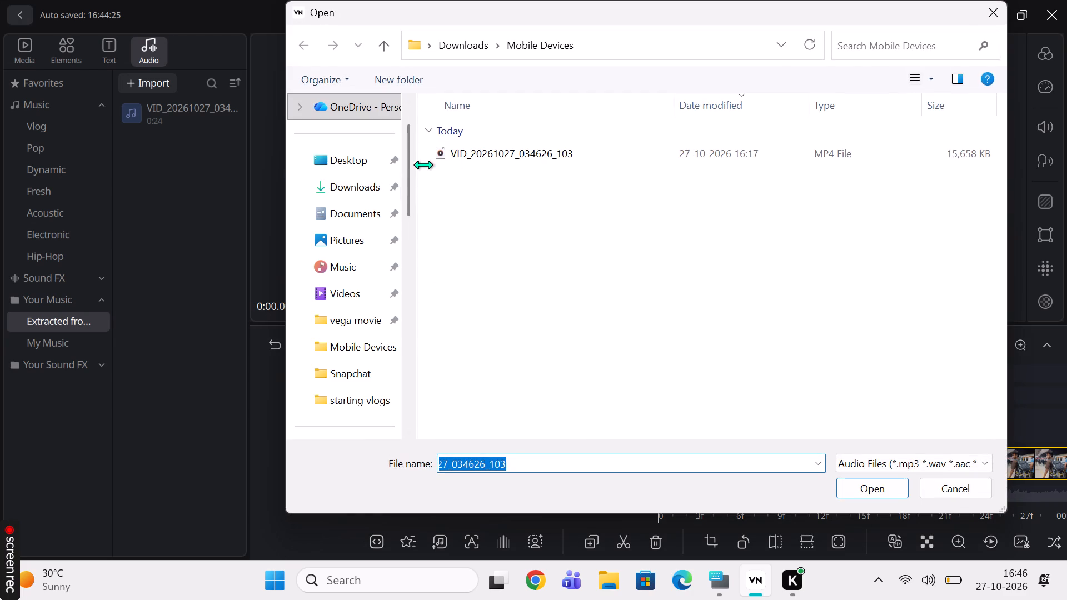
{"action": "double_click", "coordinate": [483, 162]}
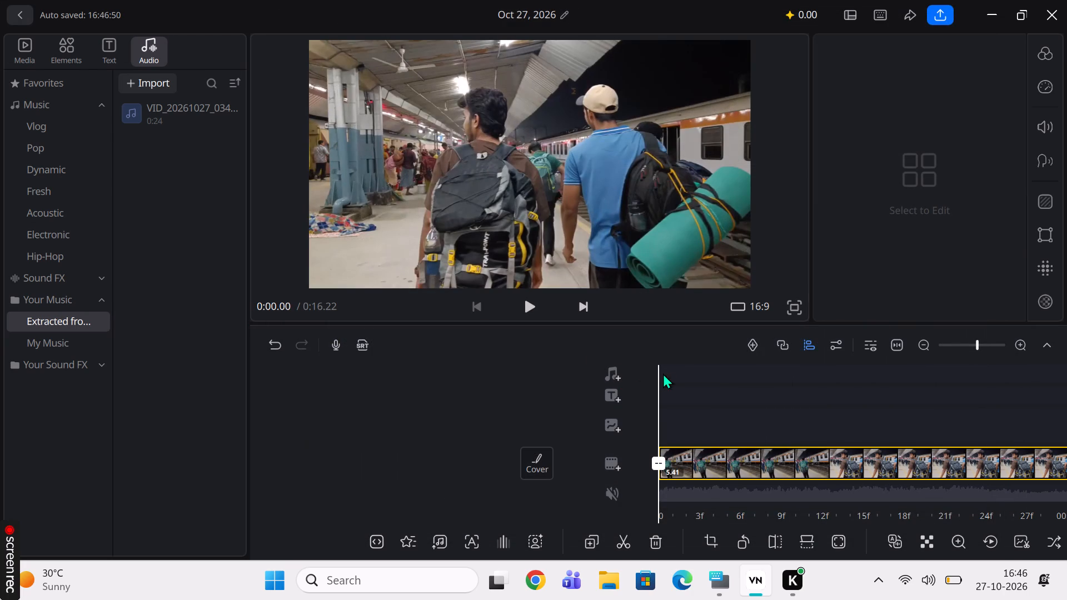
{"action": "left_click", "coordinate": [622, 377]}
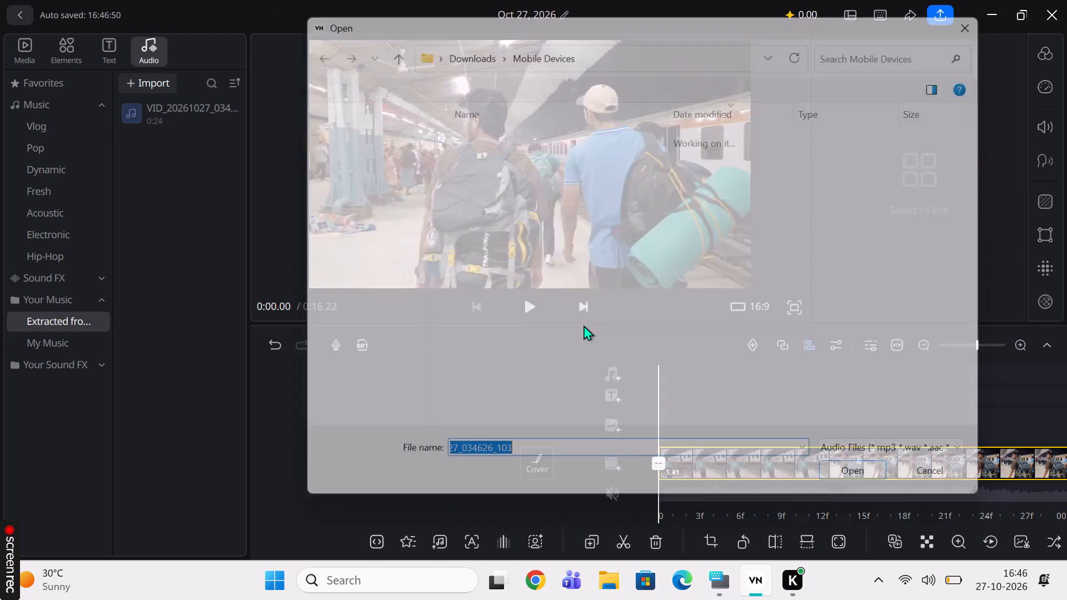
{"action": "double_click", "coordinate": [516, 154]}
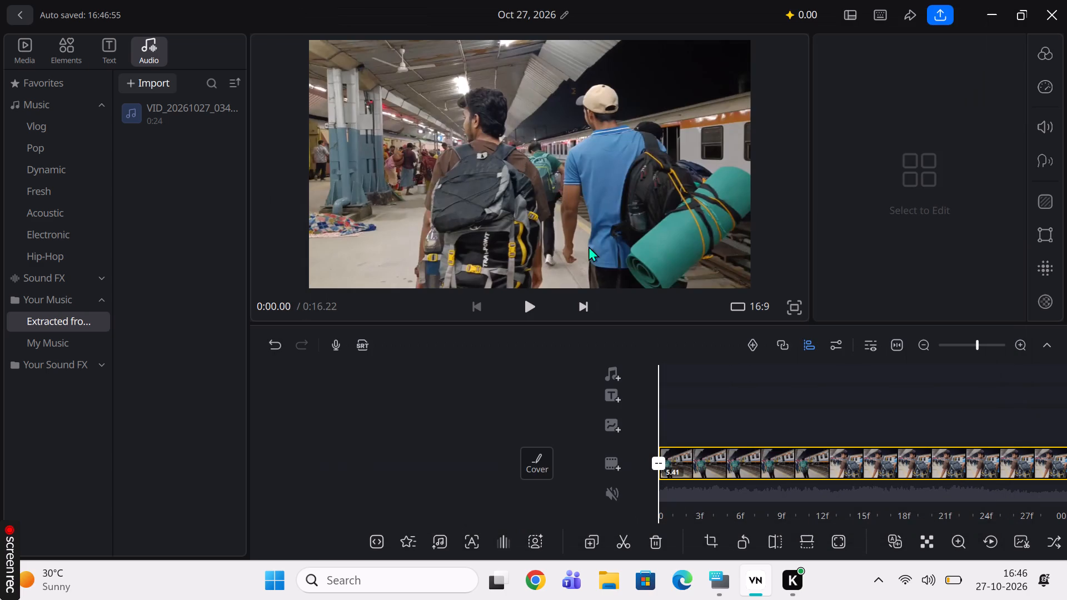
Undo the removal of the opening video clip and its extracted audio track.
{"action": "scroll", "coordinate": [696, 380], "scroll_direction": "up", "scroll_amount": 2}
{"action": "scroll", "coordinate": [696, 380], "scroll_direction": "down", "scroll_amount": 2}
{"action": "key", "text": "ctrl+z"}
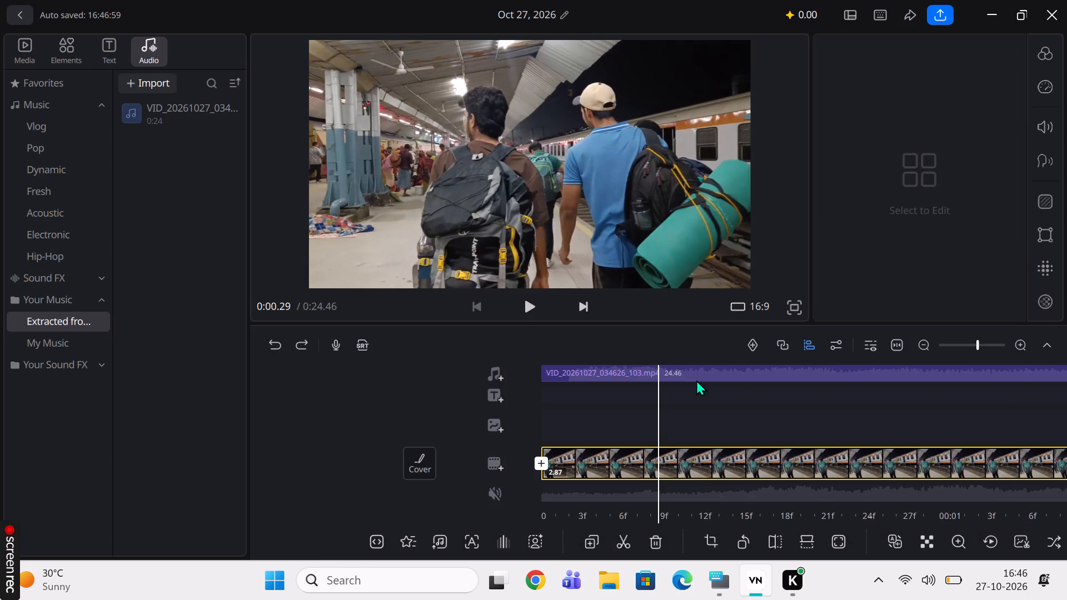
Play the restored opening clip with its audio track from near the beginning and pause at its end.
{"action": "left_click", "coordinate": [546, 390]}
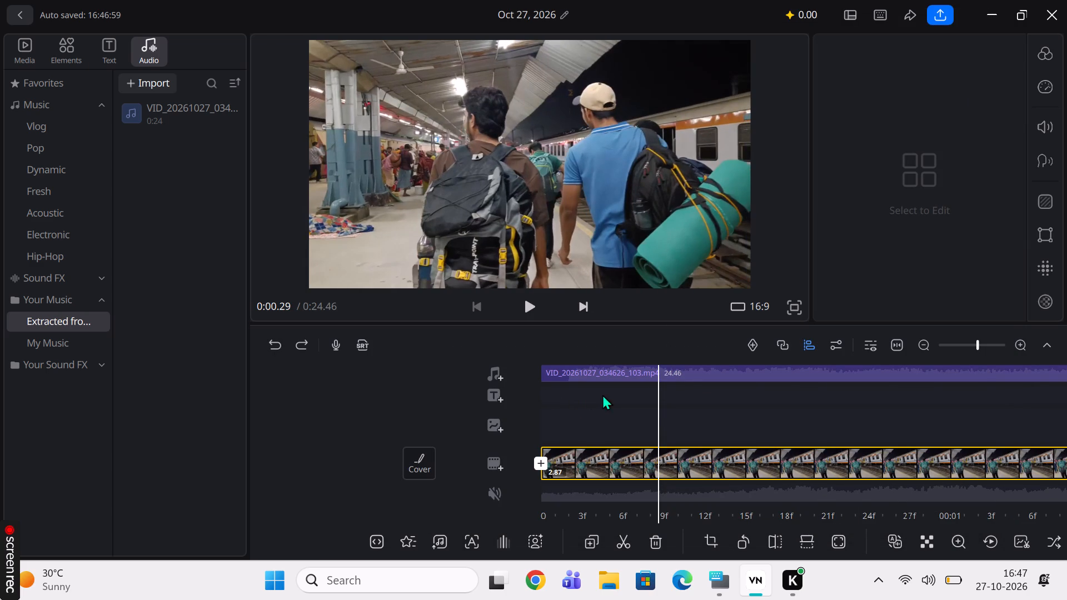
{"action": "left_click_drag", "start_coordinate": [656, 403], "coordinate": [523, 407]}
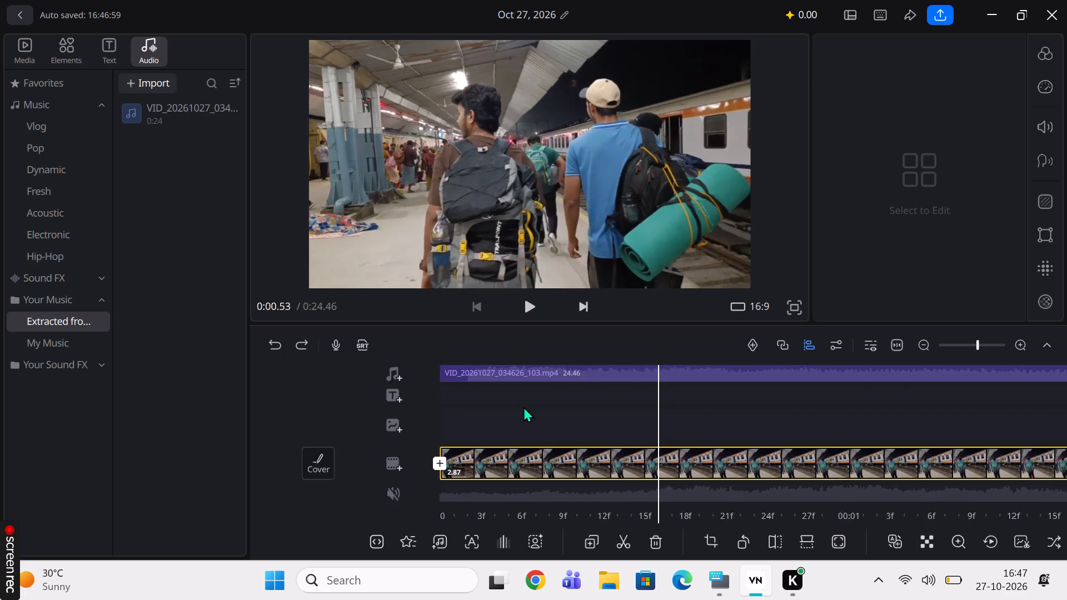
{"action": "left_click_drag", "start_coordinate": [523, 407], "coordinate": [983, 418]}
{"action": "left_click", "coordinate": [534, 309]}
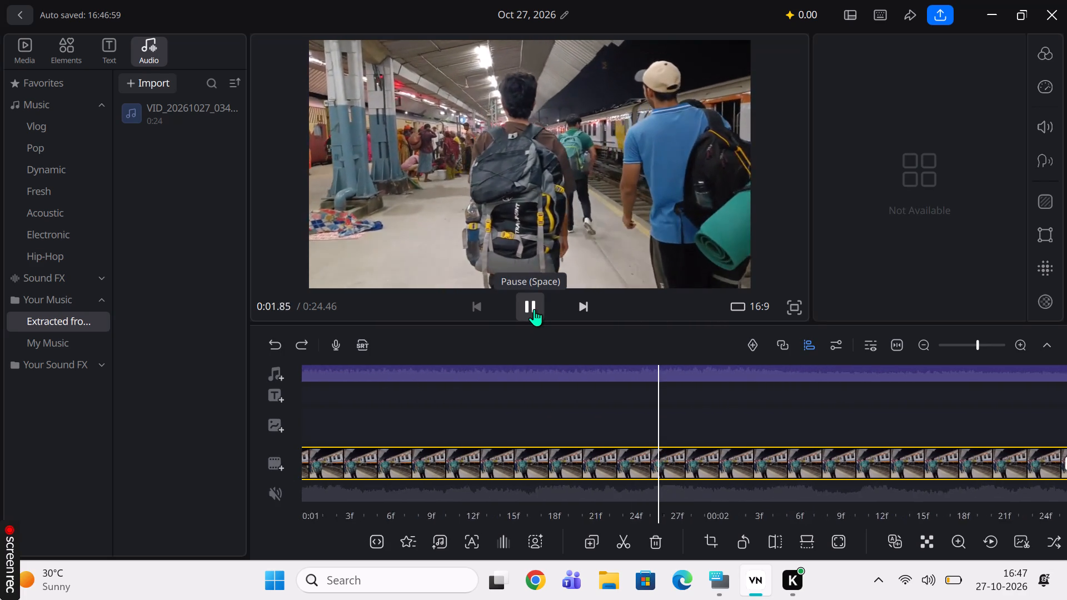
{"action": "key", "text": "space"}
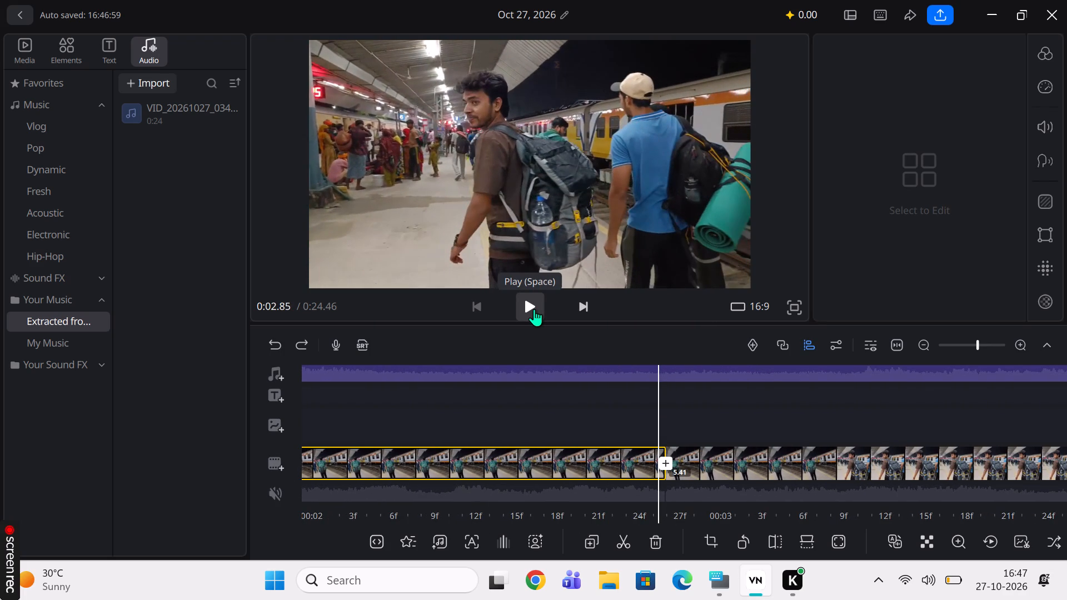
{"action": "left_click", "coordinate": [531, 417]}
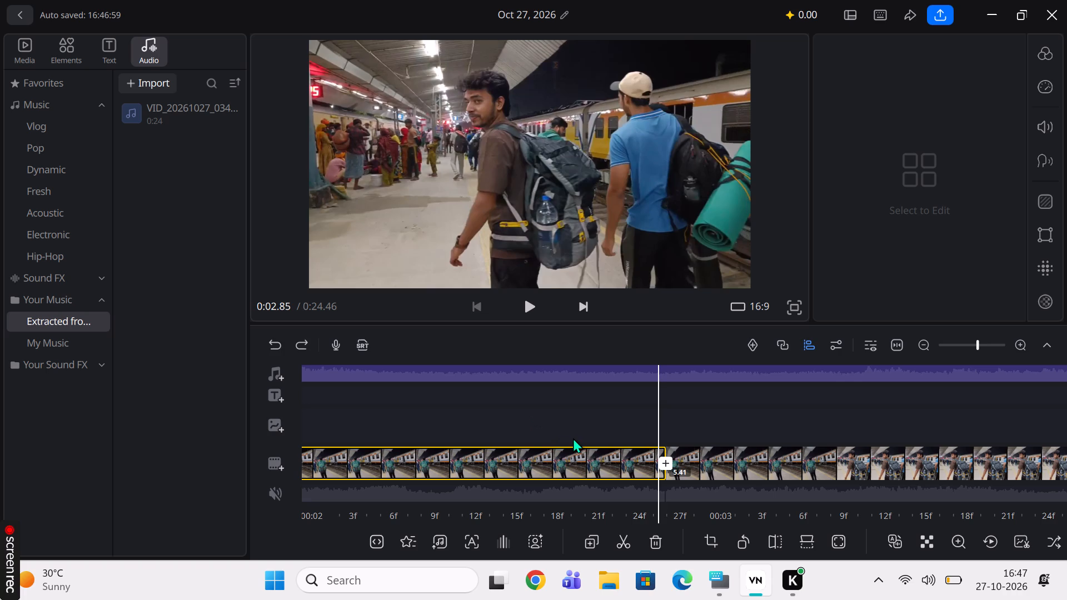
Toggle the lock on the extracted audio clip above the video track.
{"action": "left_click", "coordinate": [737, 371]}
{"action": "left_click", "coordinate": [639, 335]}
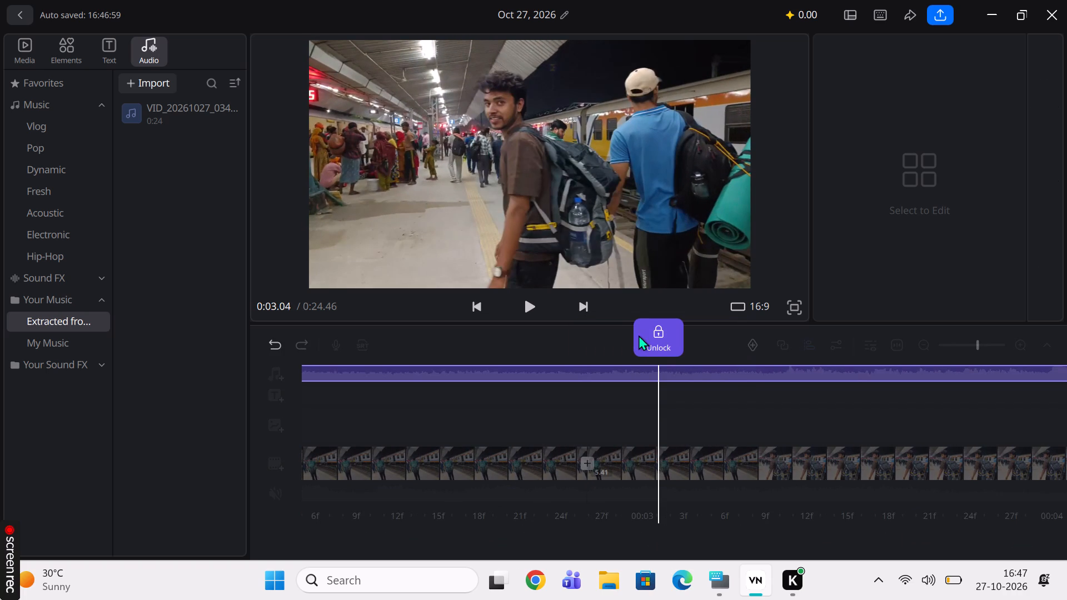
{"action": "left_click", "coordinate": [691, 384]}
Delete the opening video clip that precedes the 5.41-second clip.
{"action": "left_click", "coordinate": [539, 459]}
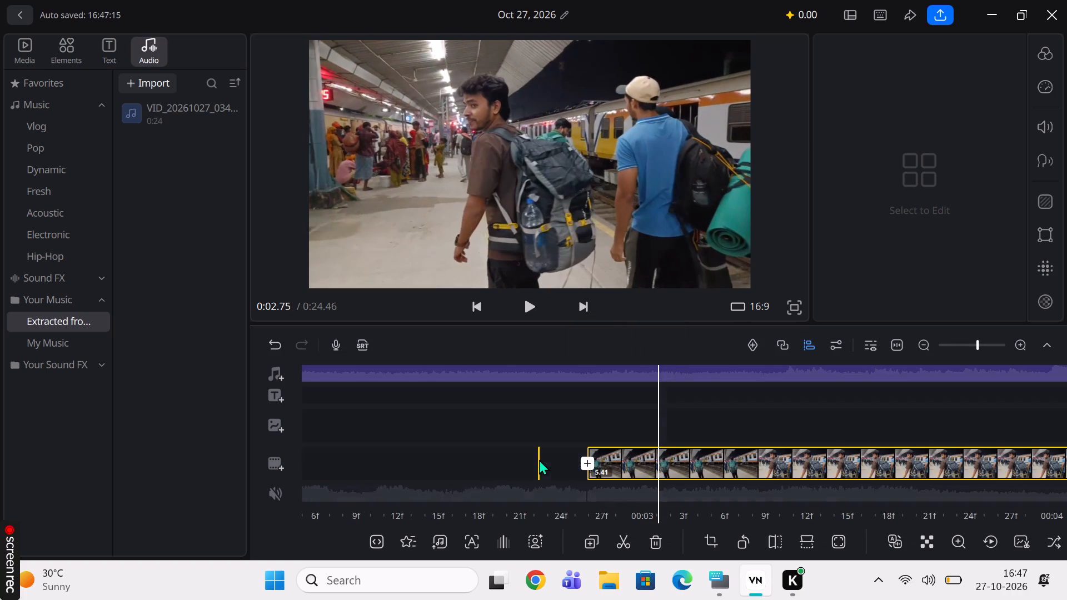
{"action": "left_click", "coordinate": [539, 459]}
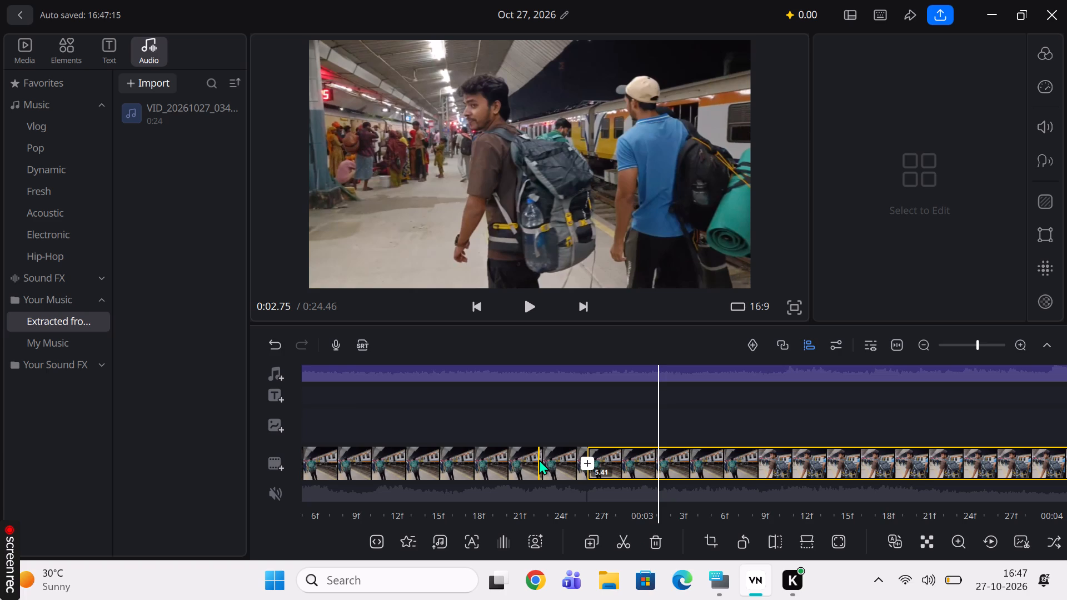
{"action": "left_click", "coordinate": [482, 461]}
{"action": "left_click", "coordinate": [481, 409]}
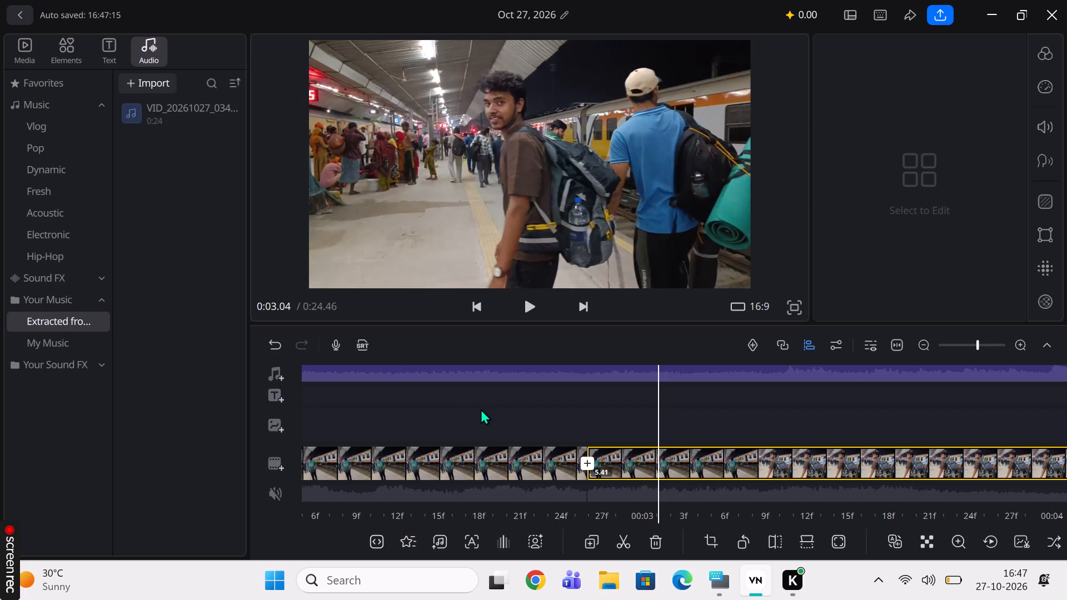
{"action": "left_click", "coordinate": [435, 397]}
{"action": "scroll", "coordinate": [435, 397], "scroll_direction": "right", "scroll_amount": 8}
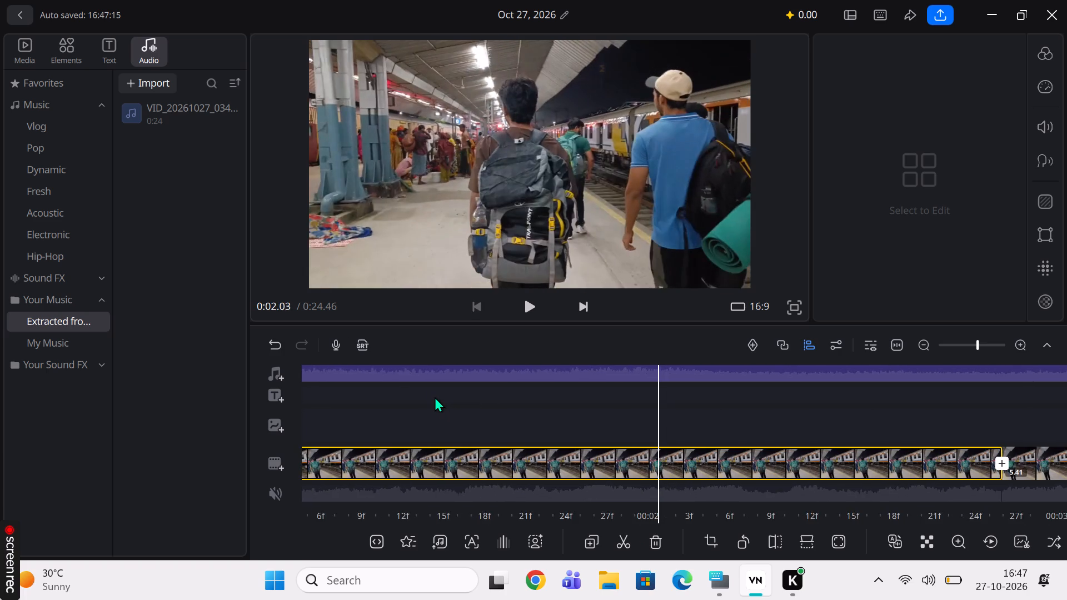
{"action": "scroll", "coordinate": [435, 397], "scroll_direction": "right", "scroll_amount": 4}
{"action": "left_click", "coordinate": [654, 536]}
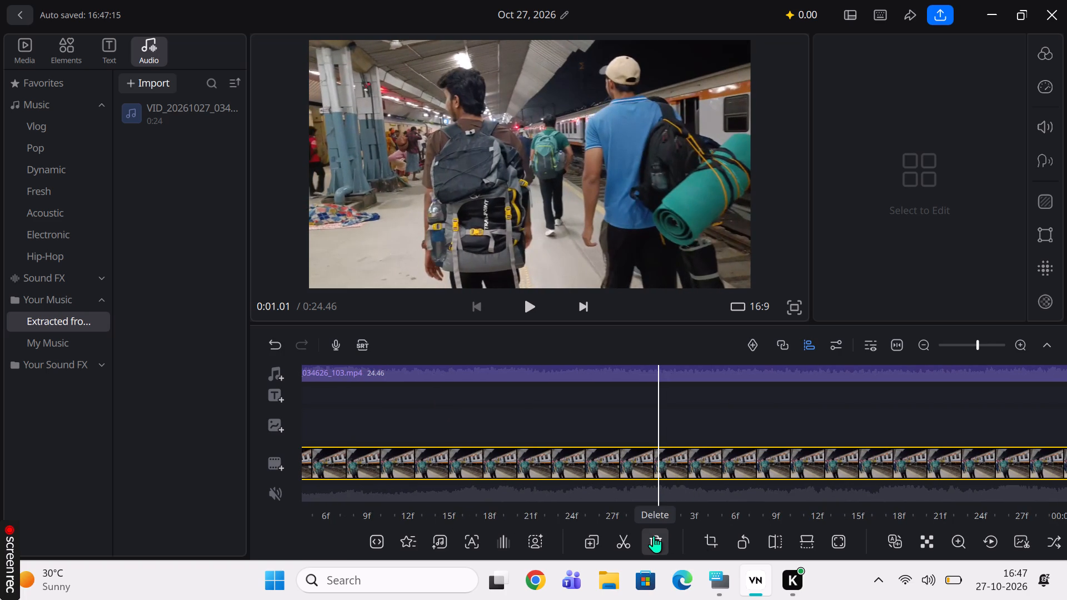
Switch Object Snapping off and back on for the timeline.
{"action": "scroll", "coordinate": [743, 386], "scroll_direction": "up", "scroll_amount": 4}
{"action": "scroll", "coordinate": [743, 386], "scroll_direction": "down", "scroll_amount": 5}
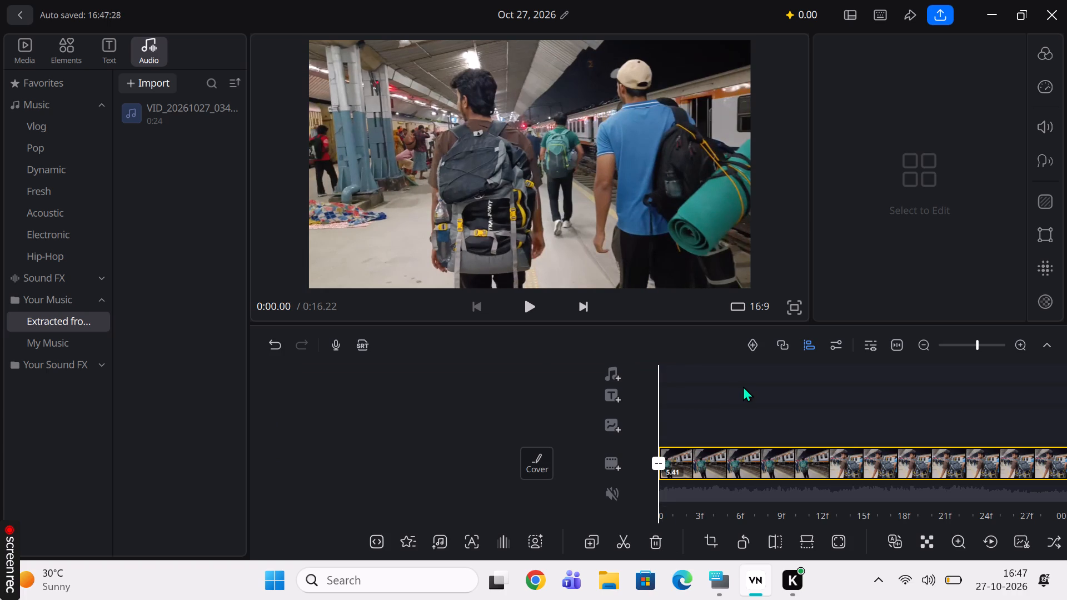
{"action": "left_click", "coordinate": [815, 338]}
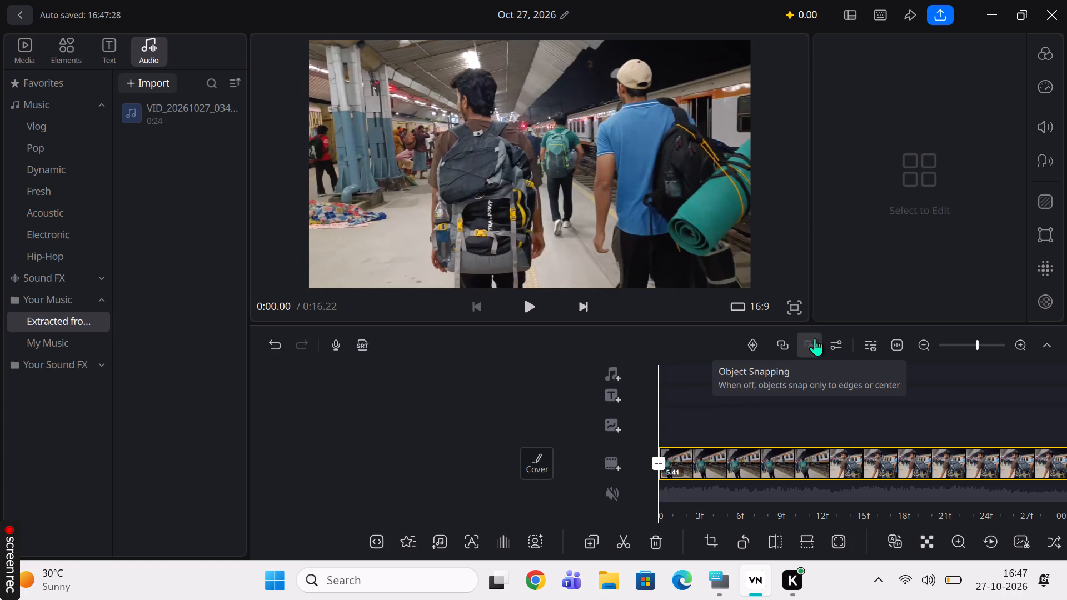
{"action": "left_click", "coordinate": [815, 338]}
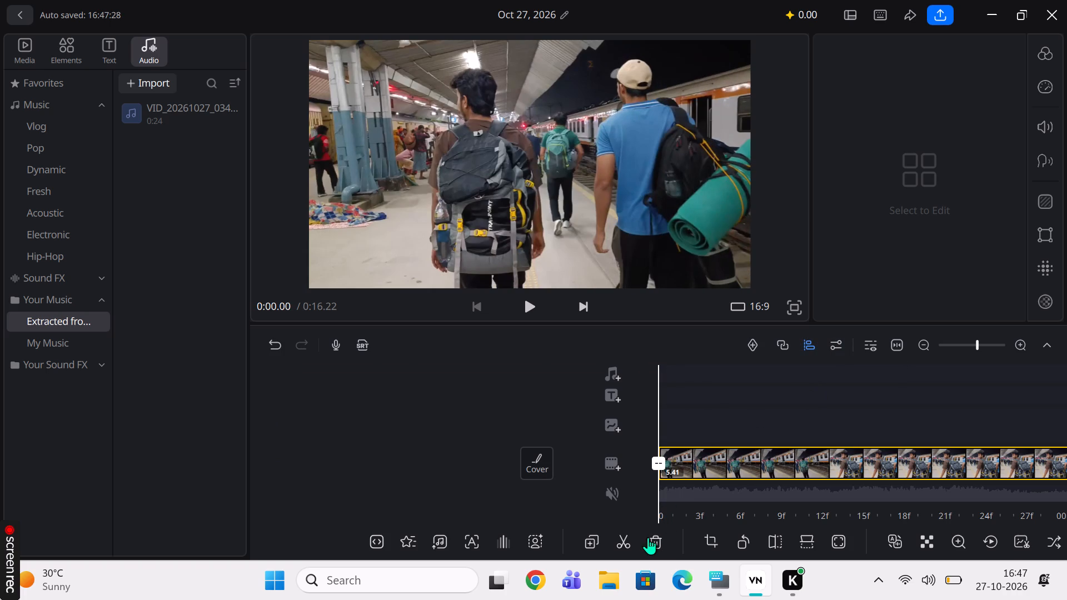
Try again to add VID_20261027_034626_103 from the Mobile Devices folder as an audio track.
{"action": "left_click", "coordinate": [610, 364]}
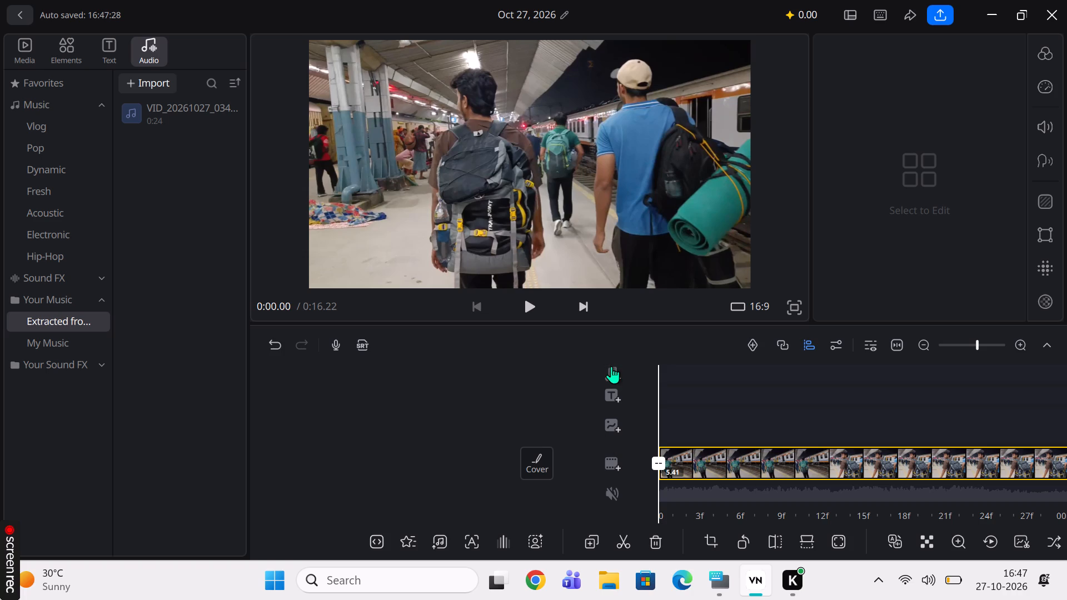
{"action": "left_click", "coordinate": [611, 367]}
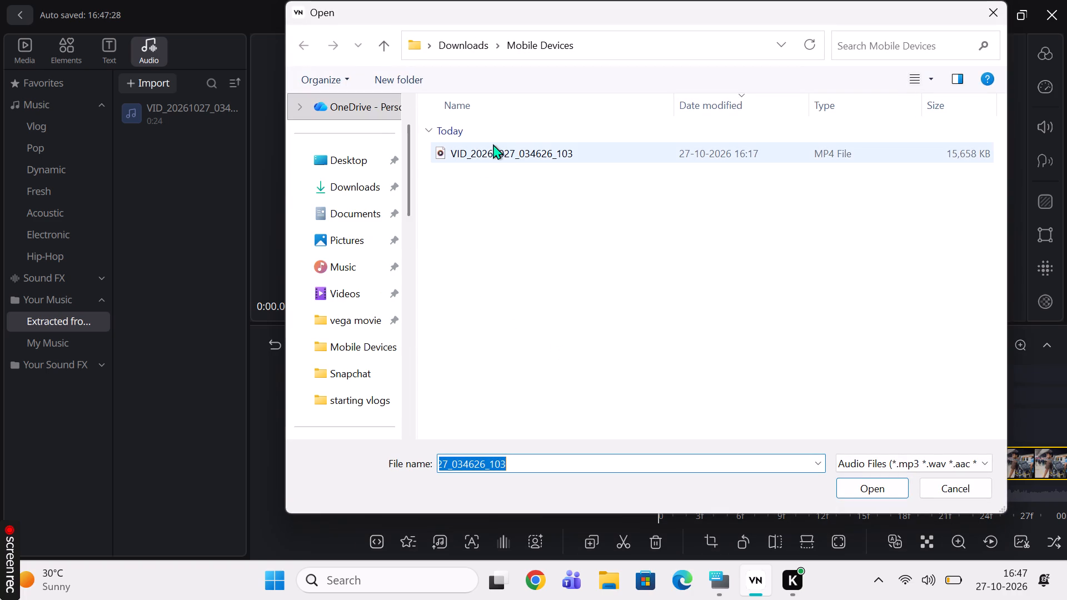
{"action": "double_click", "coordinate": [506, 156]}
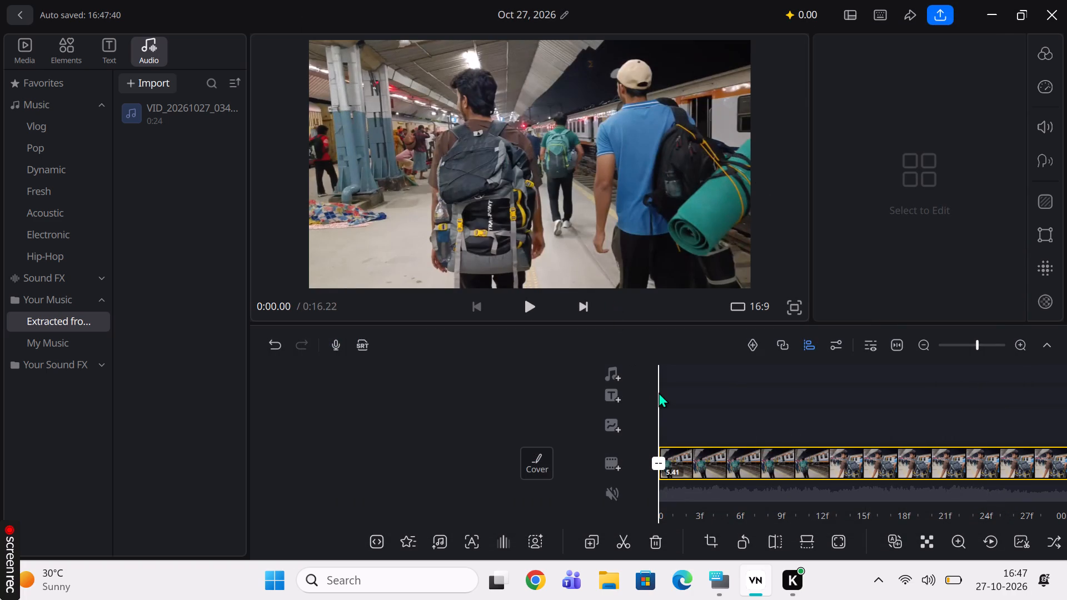
Scrub through the first seconds of the opening video clip on the timeline to examine its footage.
{"action": "scroll", "coordinate": [671, 409], "scroll_direction": "left", "scroll_amount": 3}
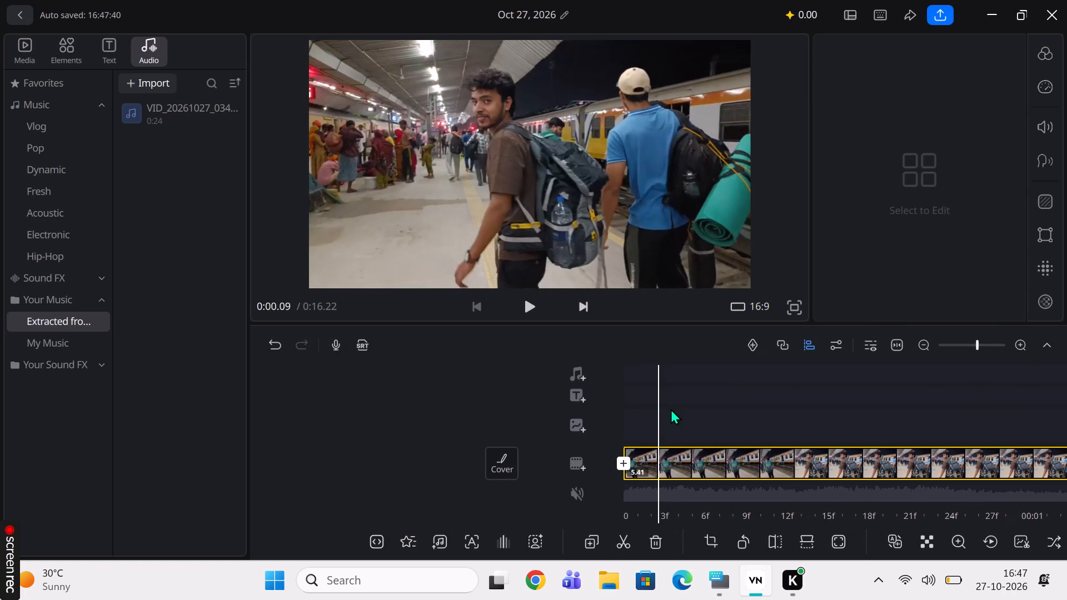
{"action": "scroll", "coordinate": [671, 409], "scroll_direction": "left", "scroll_amount": 10}
{"action": "scroll", "coordinate": [671, 409], "scroll_direction": "right", "scroll_amount": 1}
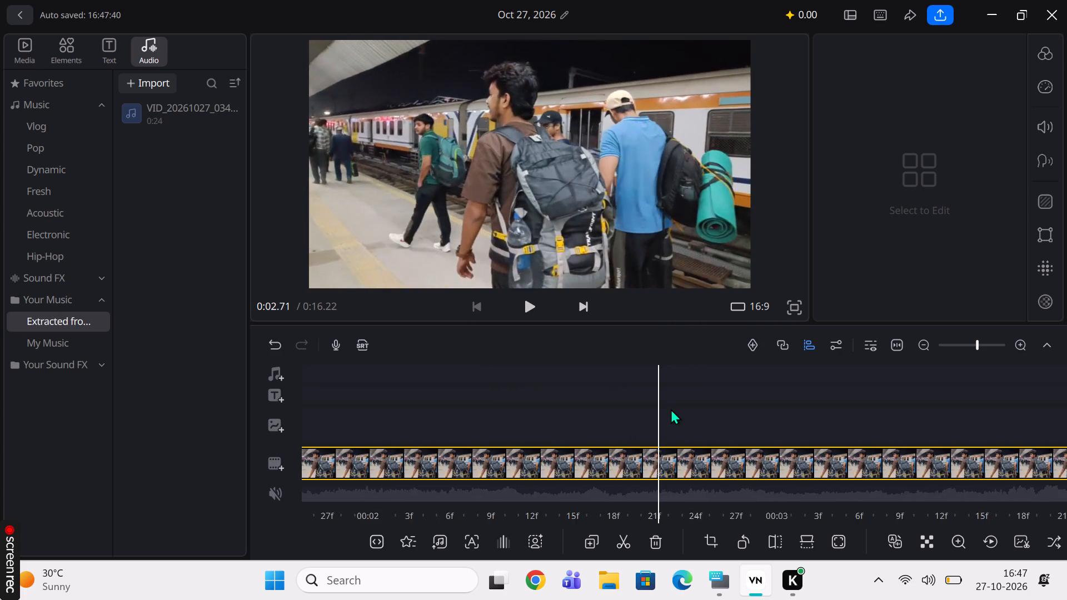
{"action": "scroll", "coordinate": [671, 409], "scroll_direction": "right", "scroll_amount": 5}
{"action": "scroll", "coordinate": [671, 409], "scroll_direction": "left", "scroll_amount": 1}
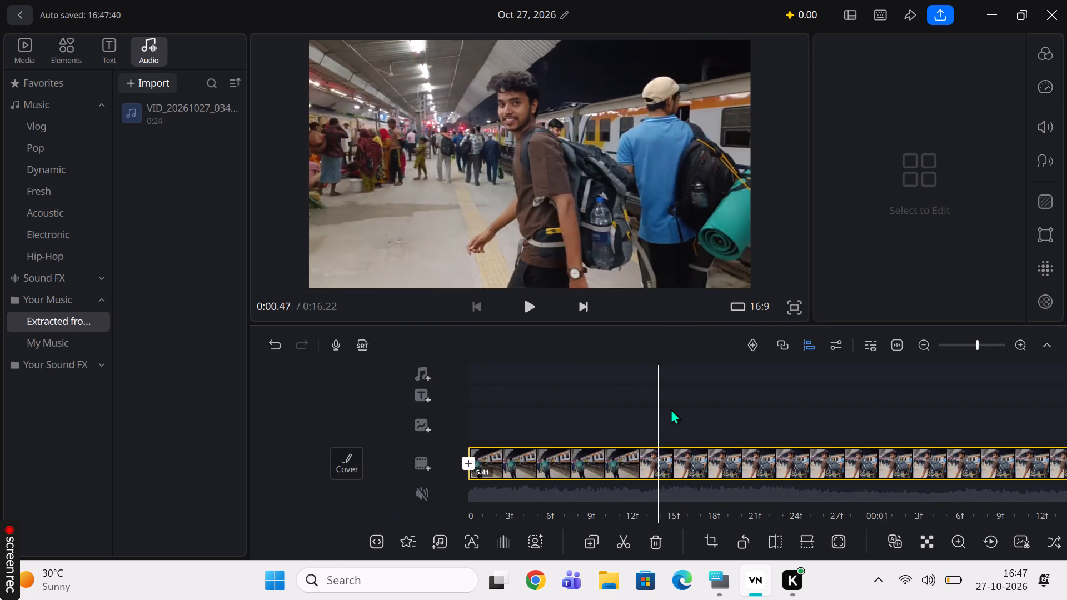
{"action": "scroll", "coordinate": [671, 409], "scroll_direction": "left", "scroll_amount": 1}
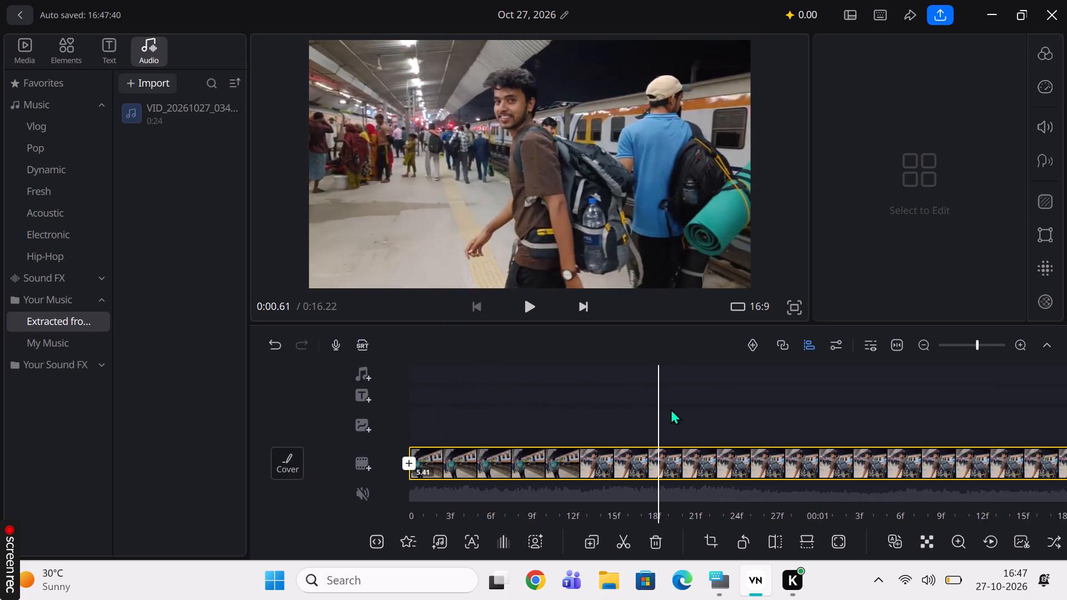
{"action": "scroll", "coordinate": [671, 409], "scroll_direction": "left", "scroll_amount": 1}
{"action": "scroll", "coordinate": [671, 409], "scroll_direction": "right", "scroll_amount": 2}
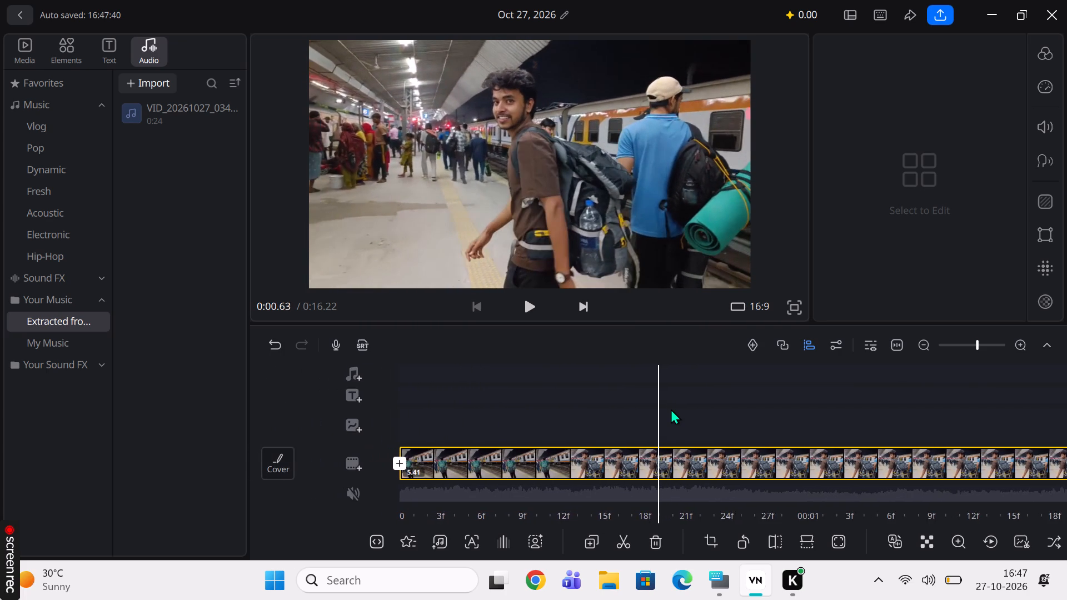
{"action": "scroll", "coordinate": [671, 409], "scroll_direction": "right", "scroll_amount": 1}
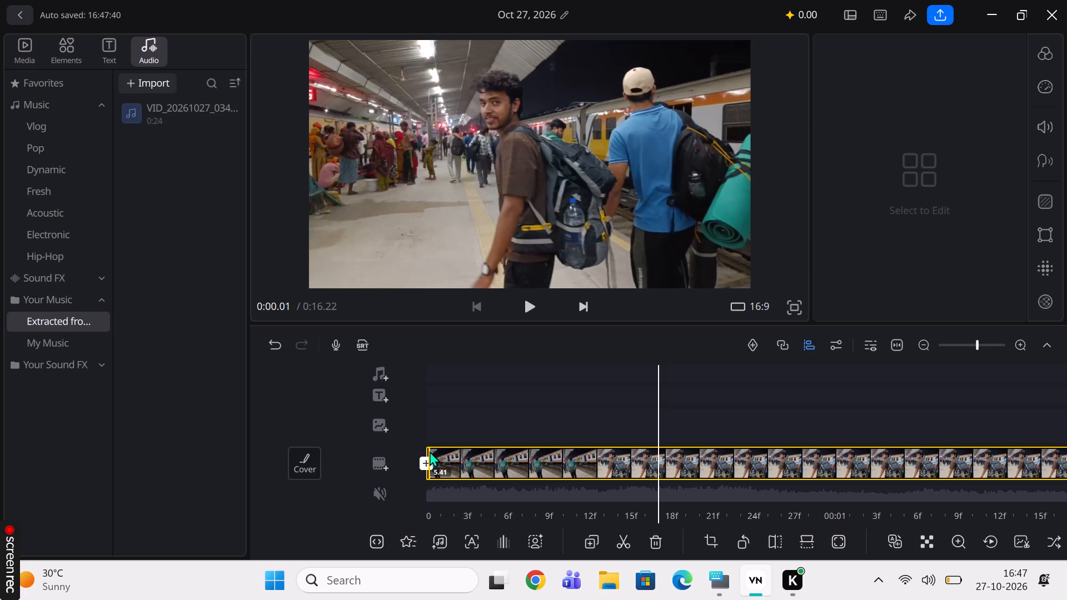
{"action": "left_click", "coordinate": [422, 447]}
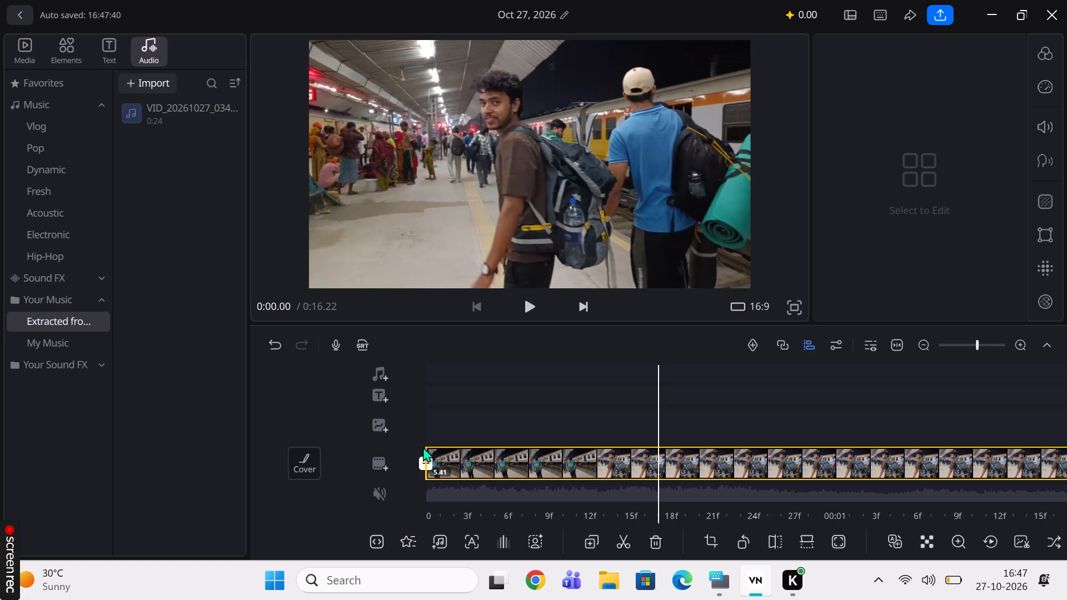
{"action": "left_click", "coordinate": [456, 453]}
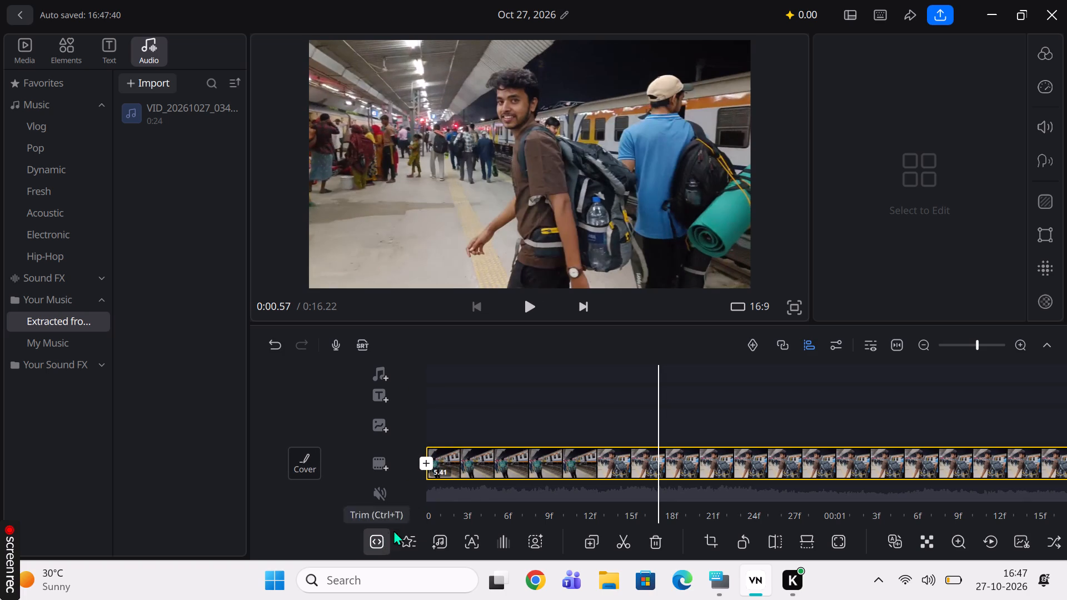
{"action": "left_click", "coordinate": [462, 422]}
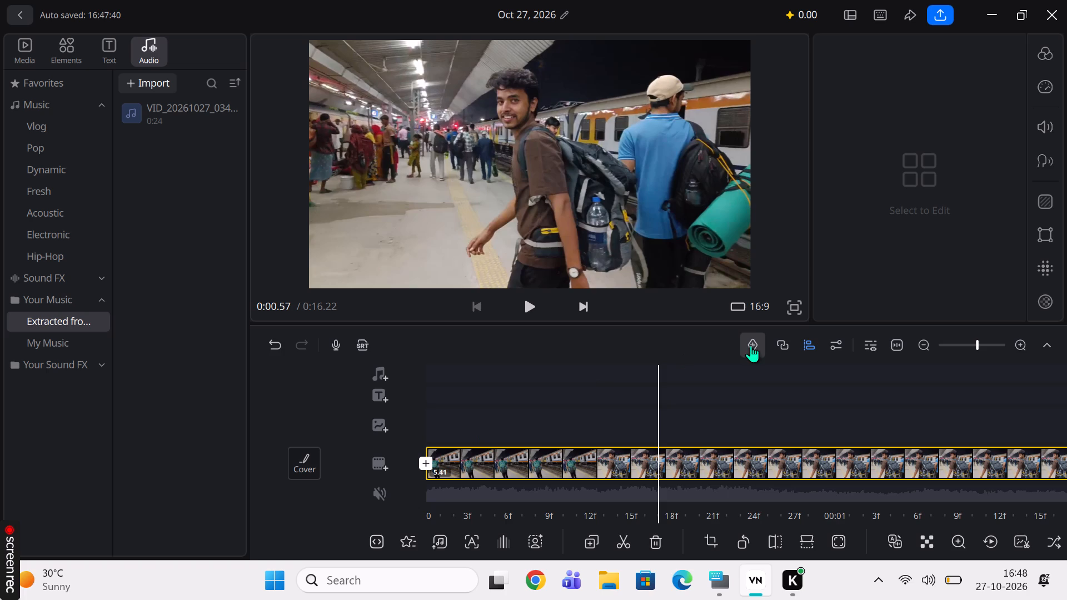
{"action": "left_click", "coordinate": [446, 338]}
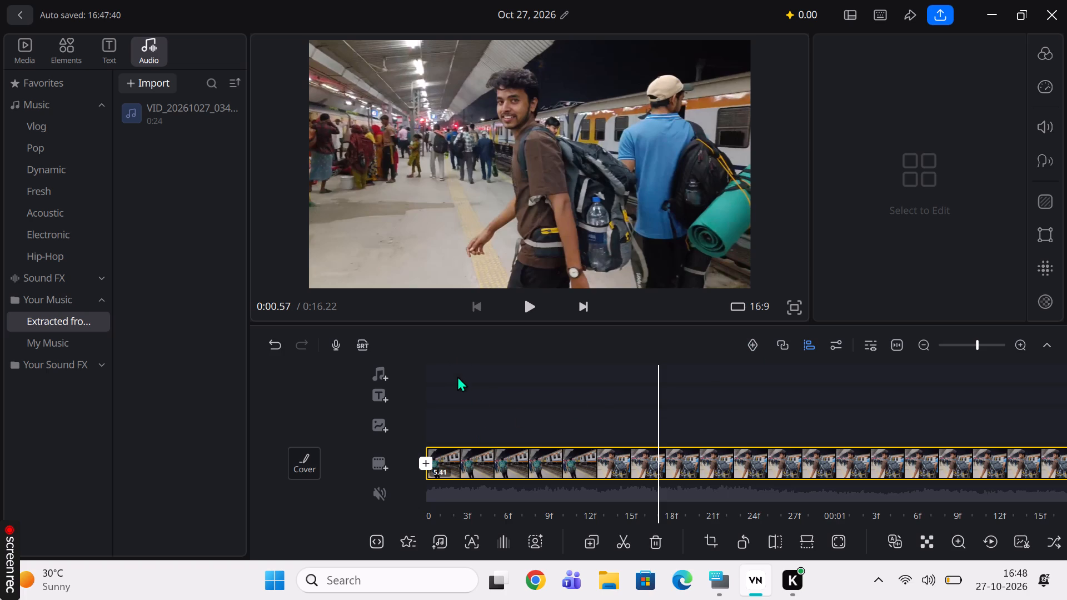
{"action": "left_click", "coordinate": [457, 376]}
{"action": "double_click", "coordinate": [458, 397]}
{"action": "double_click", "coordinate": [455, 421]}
Scrub and play through the first seconds of the opening 5.41-second clip to review its footage.
{"action": "left_click_drag", "start_coordinate": [657, 441], "coordinate": [589, 441]}
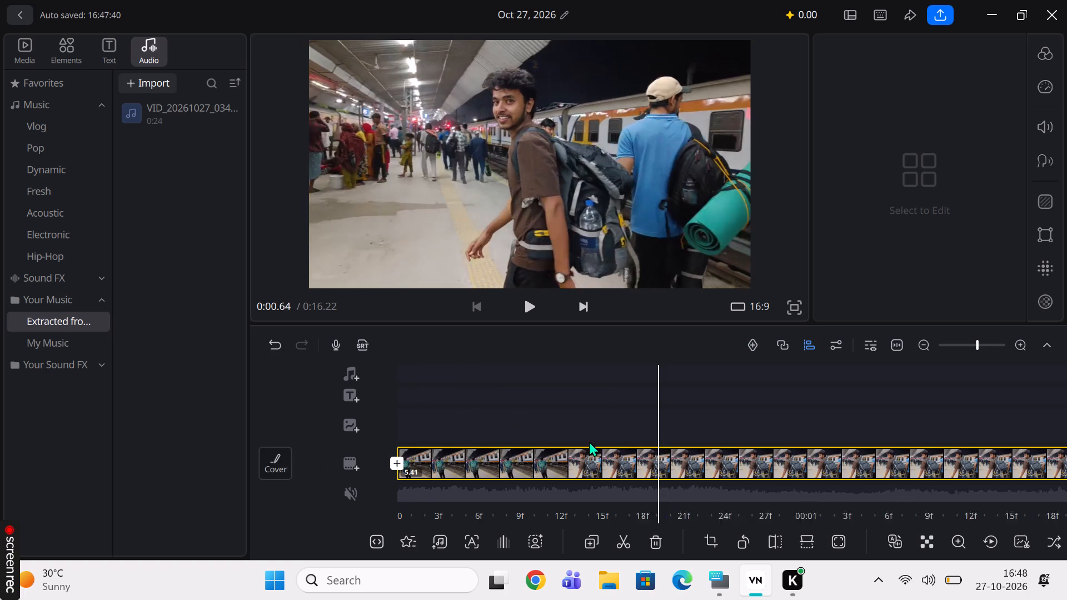
{"action": "left_click_drag", "start_coordinate": [589, 441], "coordinate": [845, 456]}
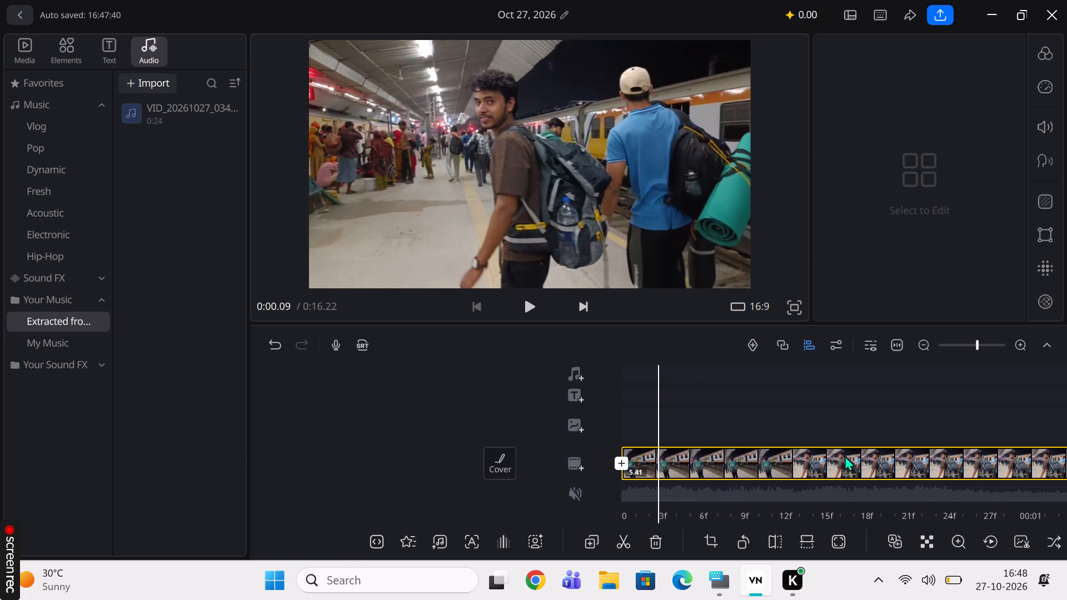
{"action": "left_click_drag", "start_coordinate": [845, 456], "coordinate": [886, 457]}
{"action": "key", "text": "space"}
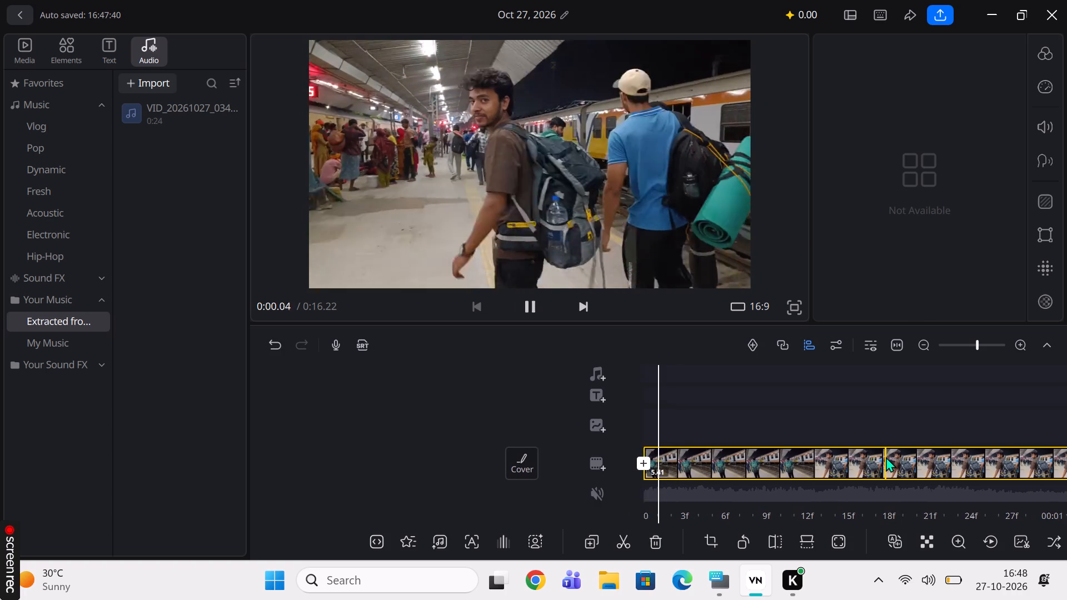
{"action": "key", "text": "space"}
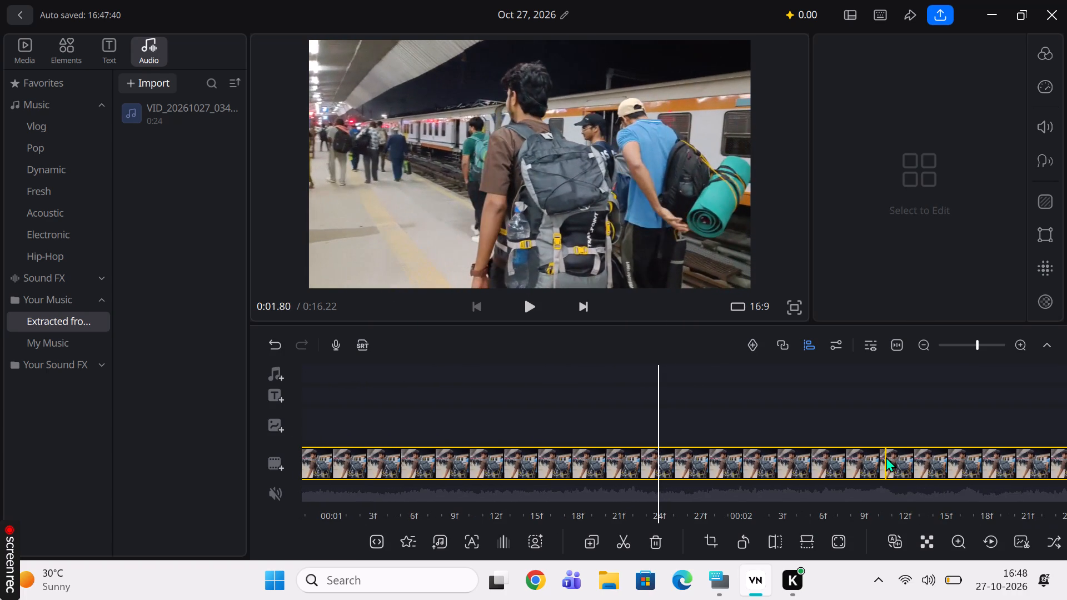
{"action": "key", "text": "space"}
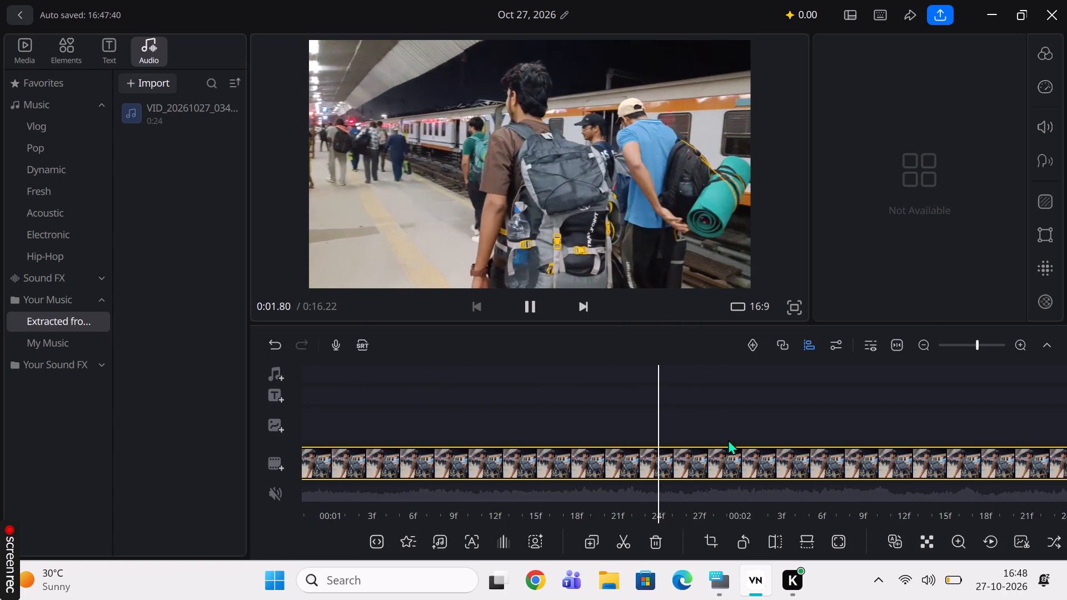
{"action": "key", "text": "space"}
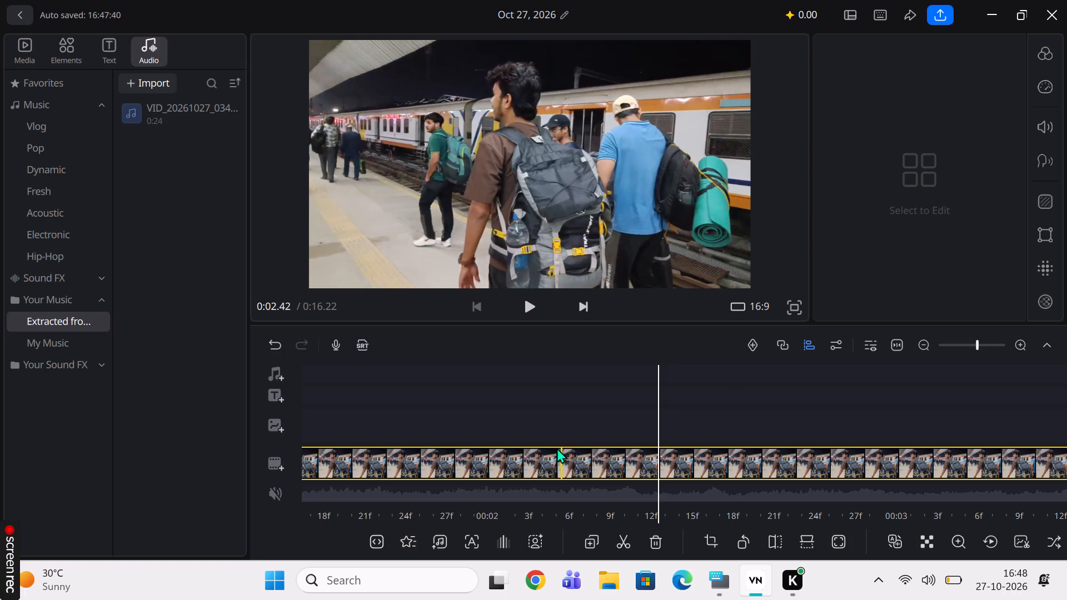
{"action": "scroll", "coordinate": [519, 420], "scroll_direction": "right", "scroll_amount": 14}
{"action": "scroll", "coordinate": [519, 420], "scroll_direction": "right", "scroll_amount": 15}
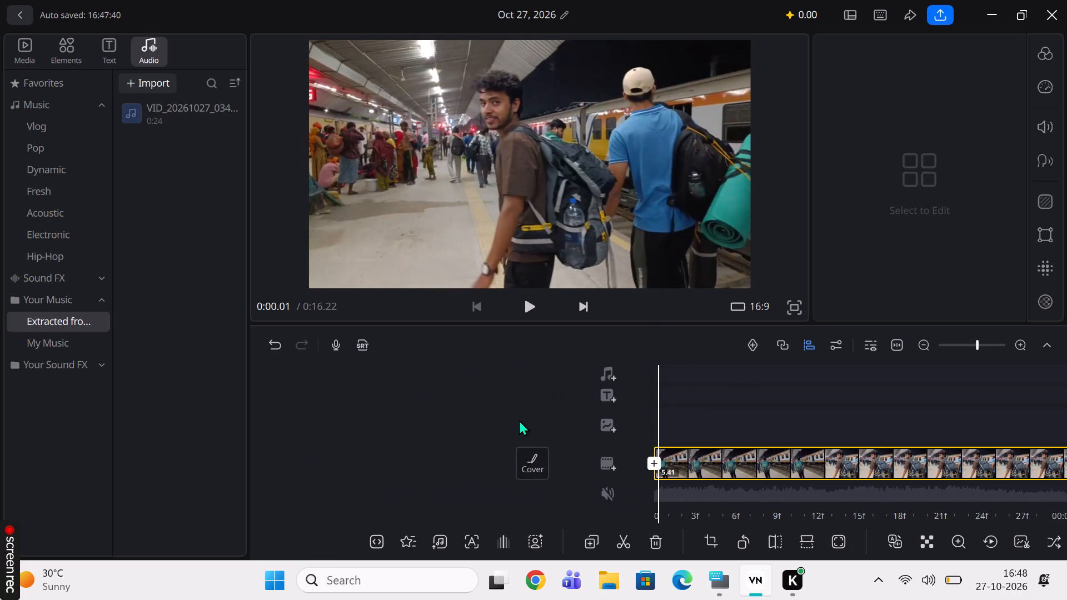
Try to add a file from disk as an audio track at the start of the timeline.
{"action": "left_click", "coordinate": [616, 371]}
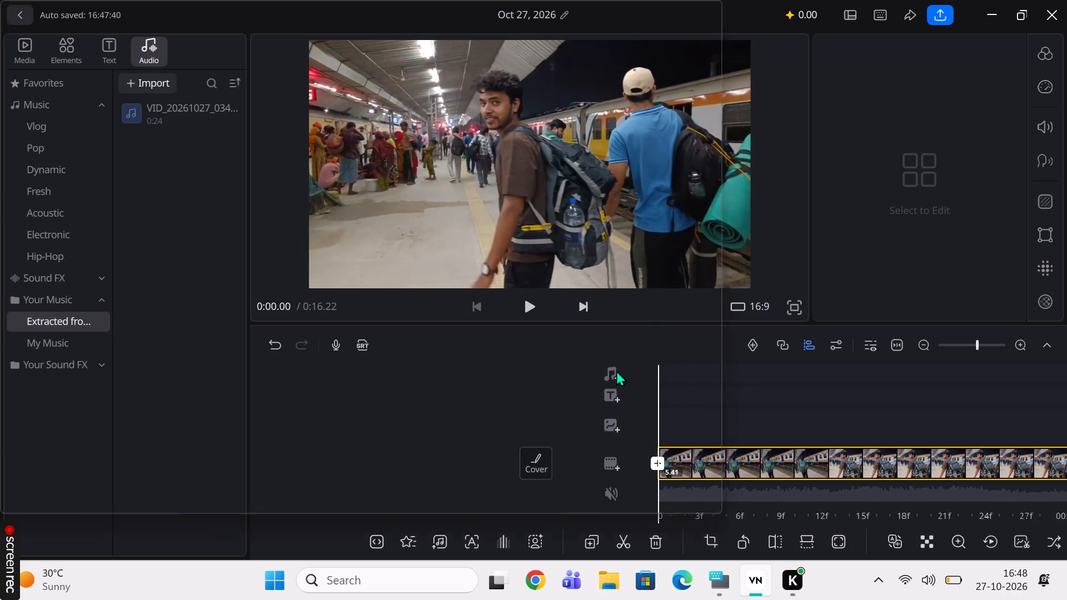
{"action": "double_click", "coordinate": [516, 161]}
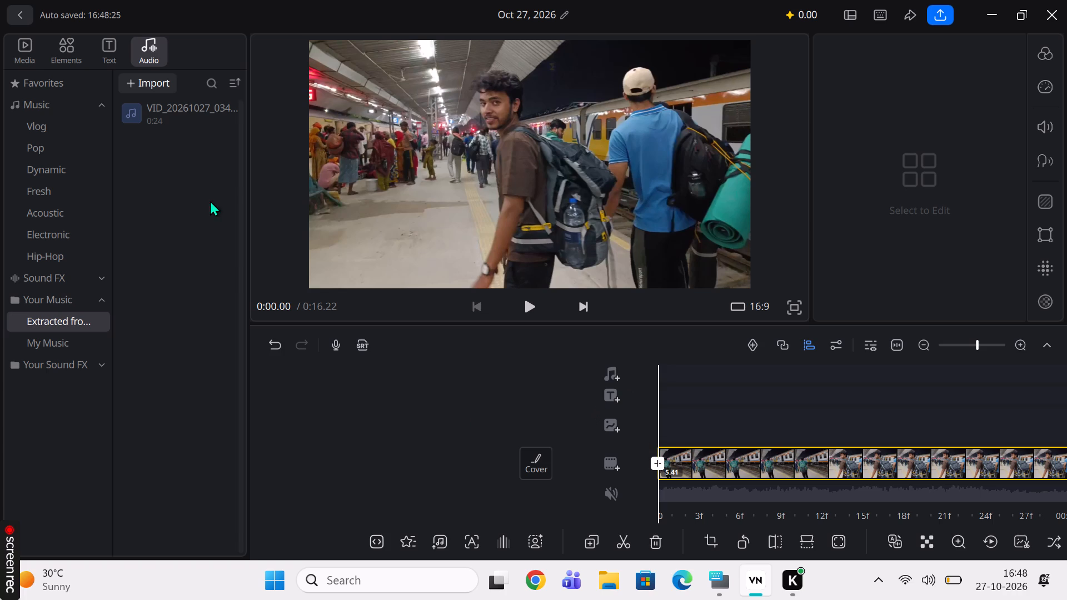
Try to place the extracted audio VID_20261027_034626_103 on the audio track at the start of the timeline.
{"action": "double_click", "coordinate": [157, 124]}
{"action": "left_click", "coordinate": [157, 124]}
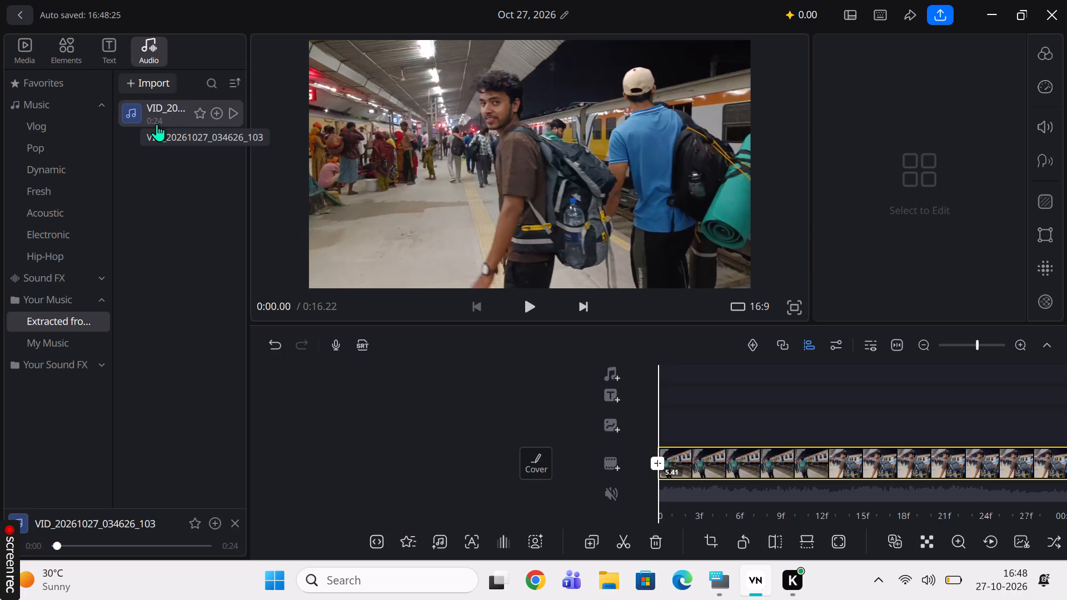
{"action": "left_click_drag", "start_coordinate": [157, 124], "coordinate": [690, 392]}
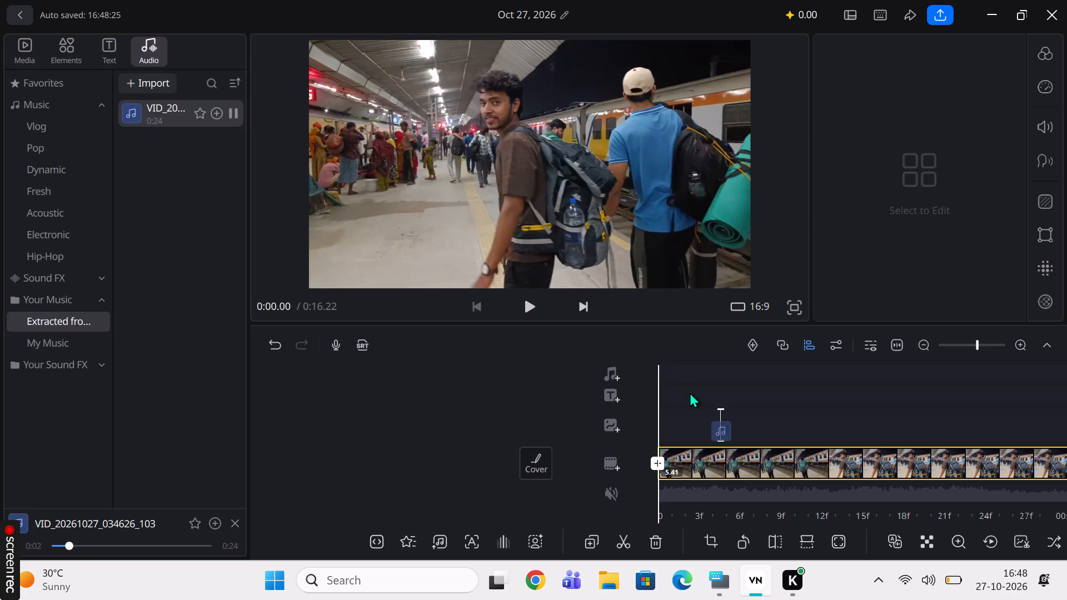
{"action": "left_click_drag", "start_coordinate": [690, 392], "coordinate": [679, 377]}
Switch off the active snapping toggle for the timeline.
{"action": "scroll", "coordinate": [645, 382], "scroll_direction": "up", "scroll_amount": 2}
{"action": "left_click", "coordinate": [811, 345]}
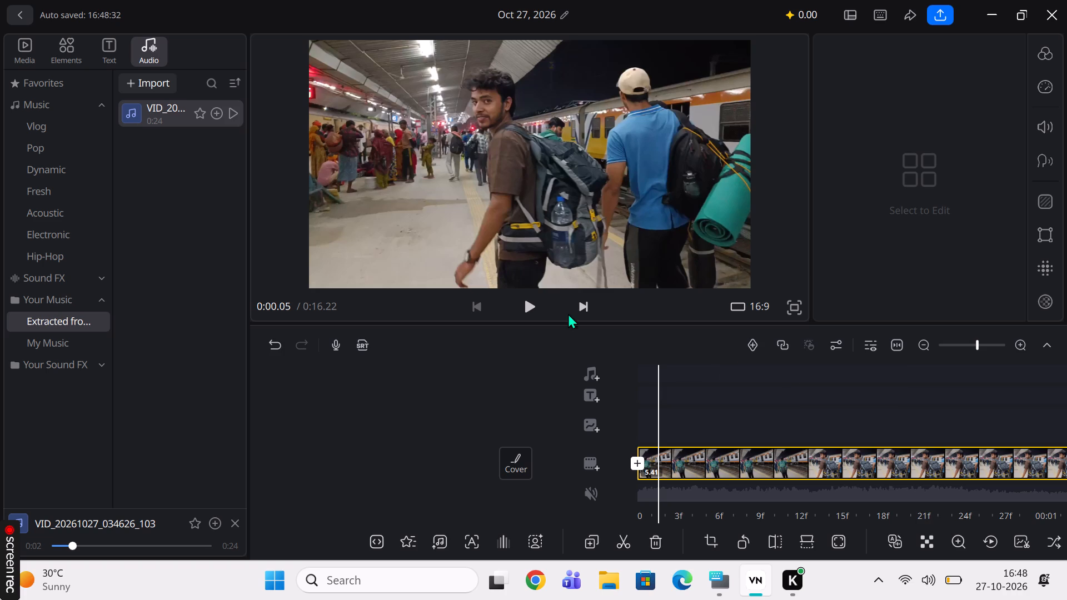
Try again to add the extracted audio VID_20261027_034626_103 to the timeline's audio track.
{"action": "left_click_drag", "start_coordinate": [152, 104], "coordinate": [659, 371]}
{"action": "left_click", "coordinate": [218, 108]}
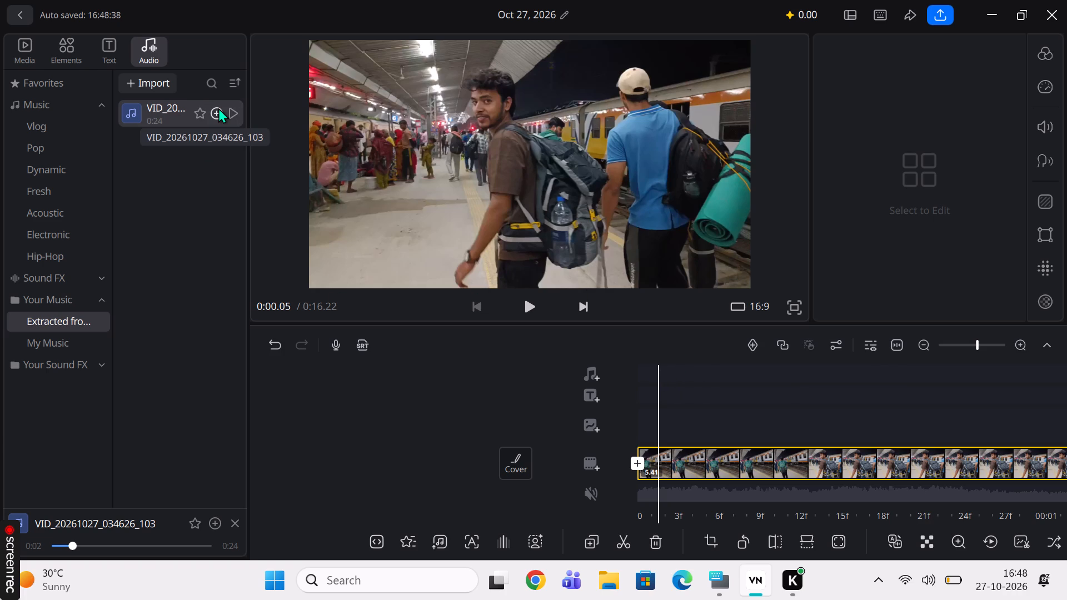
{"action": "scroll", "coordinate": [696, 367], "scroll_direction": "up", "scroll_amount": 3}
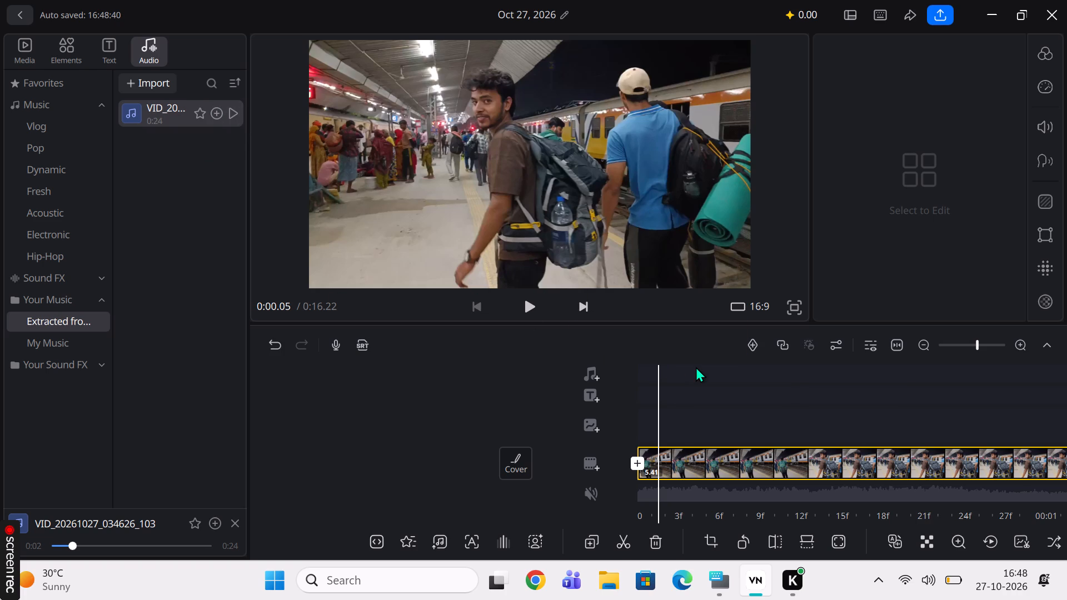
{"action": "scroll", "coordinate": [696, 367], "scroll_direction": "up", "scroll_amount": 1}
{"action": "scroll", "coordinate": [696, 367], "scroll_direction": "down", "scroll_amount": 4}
Undo the recent timeline edits to restore the deleted 2.87-second opening clip and the VID_20261027_034626_103 audio track.
{"action": "key", "text": "ctrl+z"}
{"action": "scroll", "coordinate": [685, 402], "scroll_direction": "right", "scroll_amount": 18}
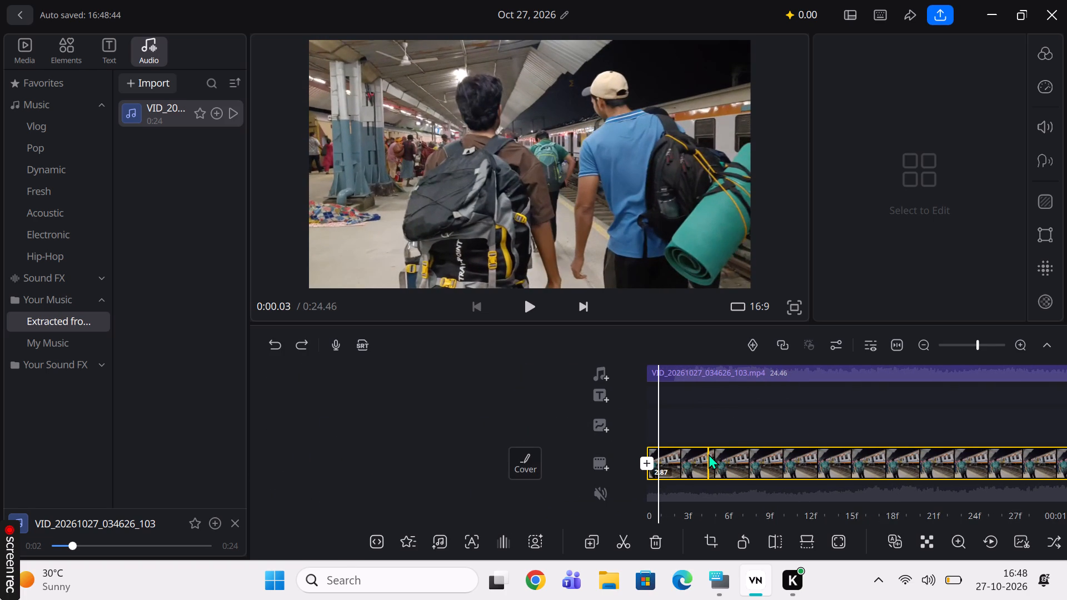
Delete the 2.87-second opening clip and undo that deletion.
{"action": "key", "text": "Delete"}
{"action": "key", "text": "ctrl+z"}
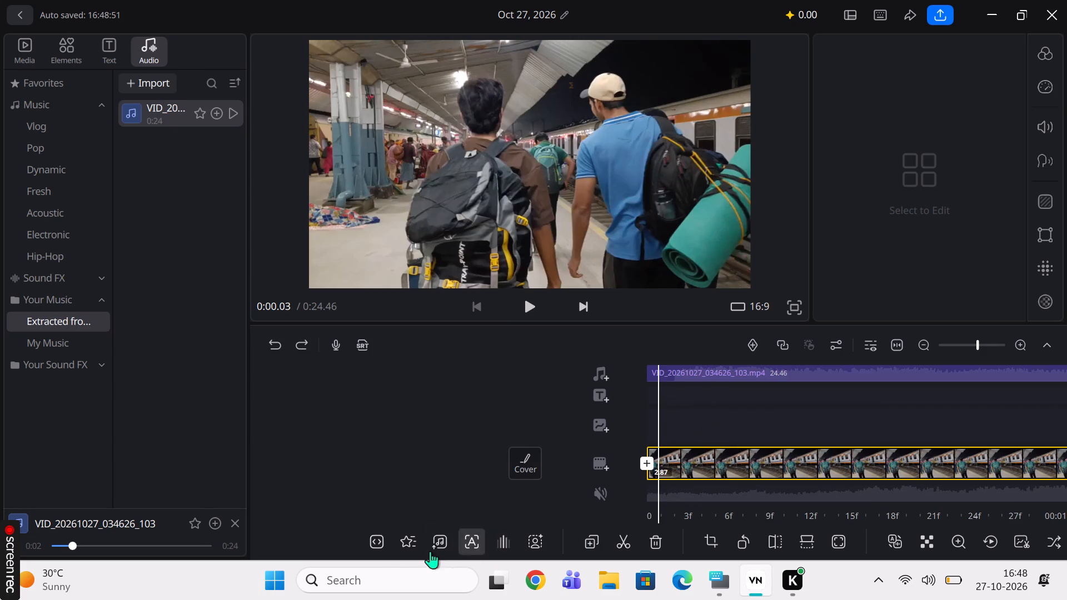
Open the opening clip for trimming and shift its 2.87-second selection to a later part of the source footage.
{"action": "left_click", "coordinate": [381, 548]}
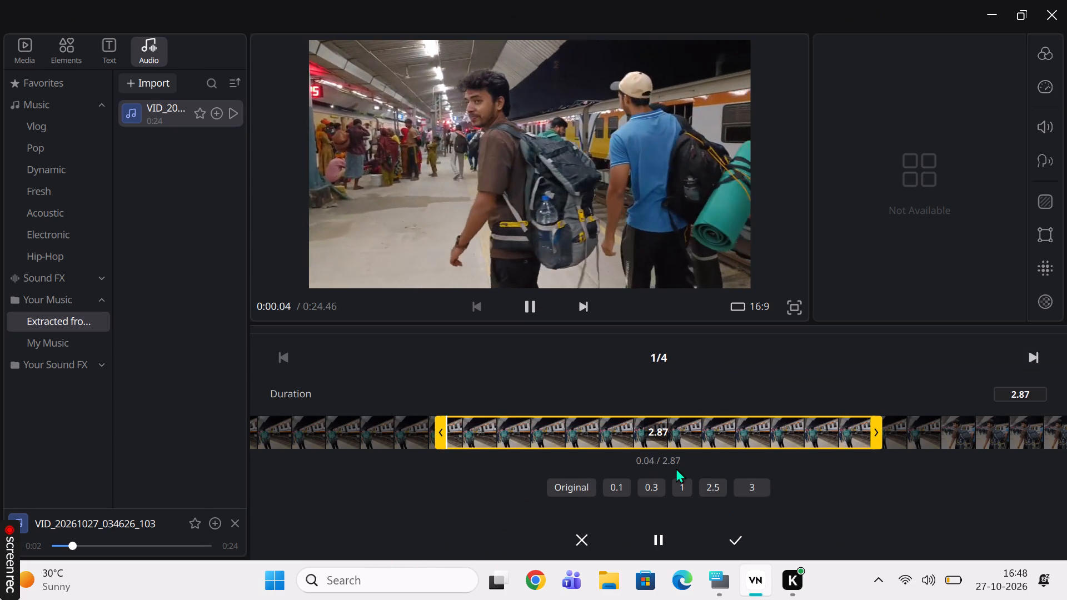
{"action": "left_click_drag", "start_coordinate": [666, 428], "coordinate": [833, 408]}
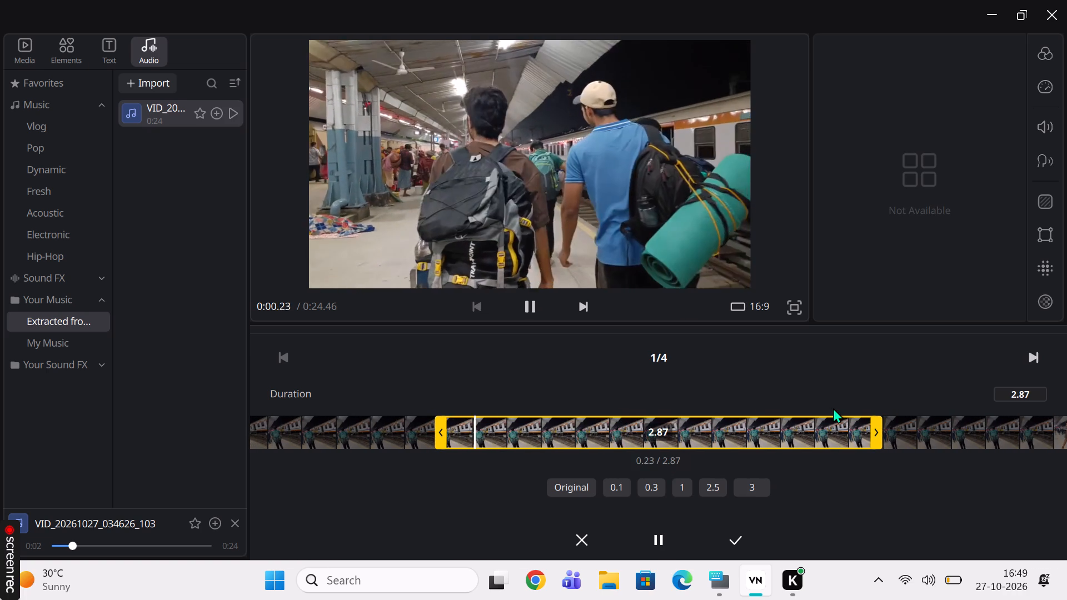
{"action": "left_click_drag", "start_coordinate": [385, 417], "coordinate": [301, 418]}
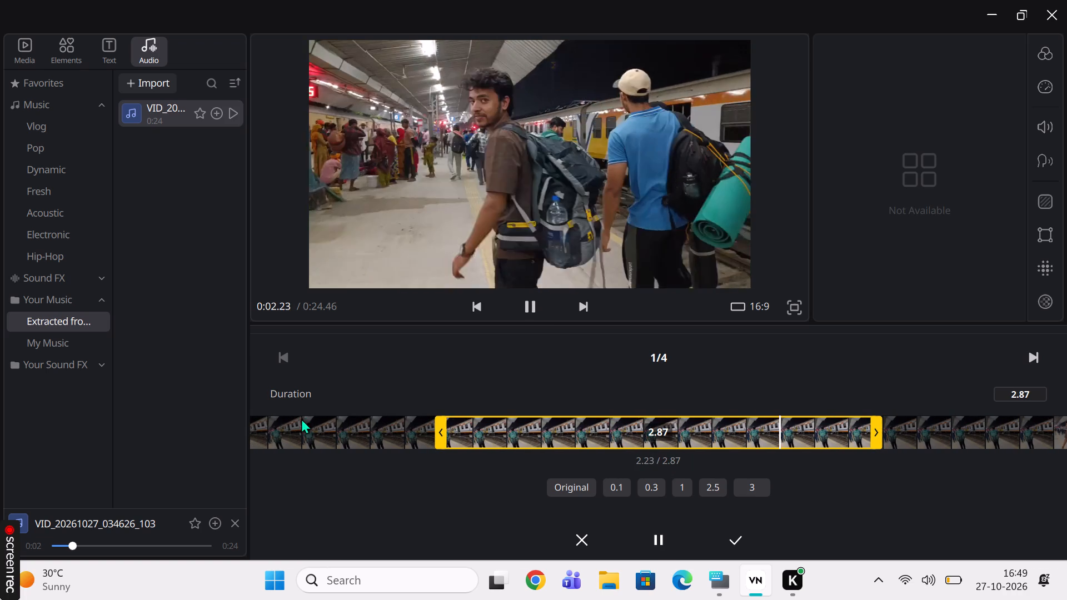
{"action": "left_click_drag", "start_coordinate": [301, 418], "coordinate": [240, 414]}
{"action": "left_click_drag", "start_coordinate": [362, 440], "coordinate": [129, 421]}
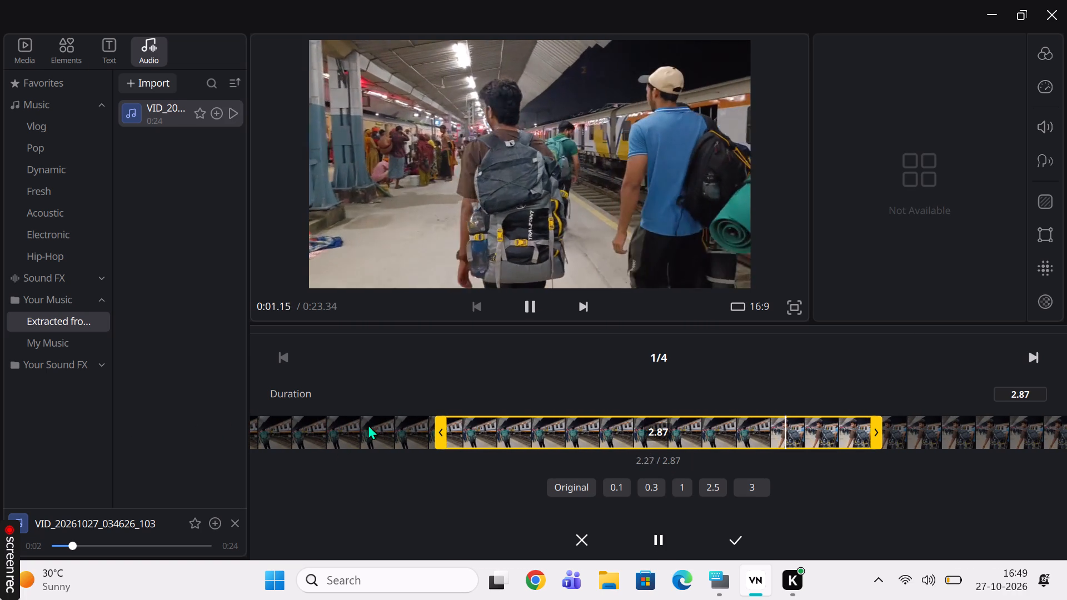
{"action": "left_click_drag", "start_coordinate": [385, 427], "coordinate": [69, 408]}
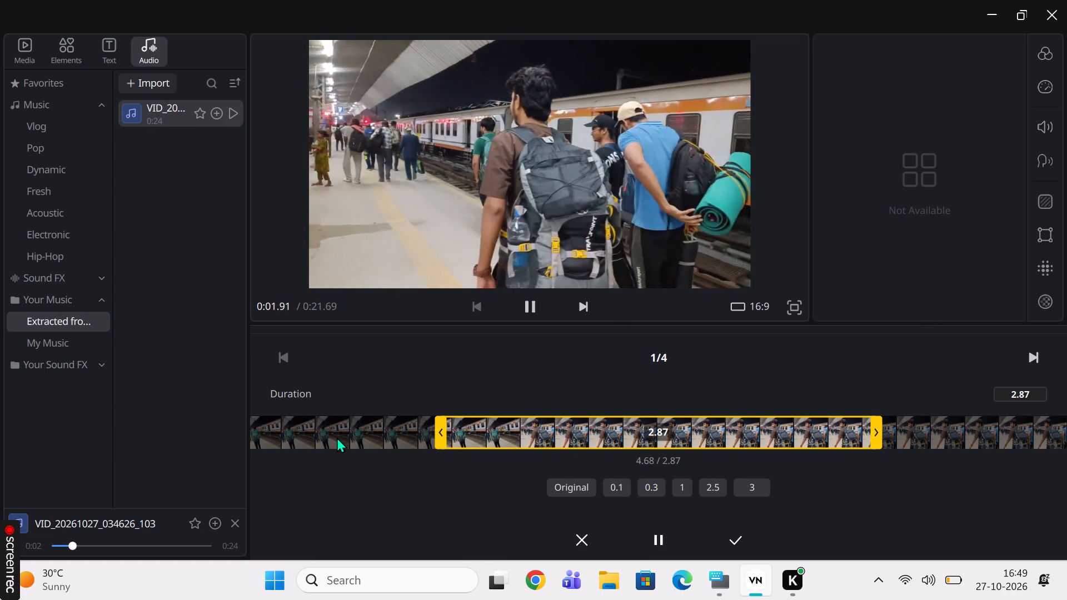
{"action": "left_click_drag", "start_coordinate": [337, 437], "coordinate": [310, 437]}
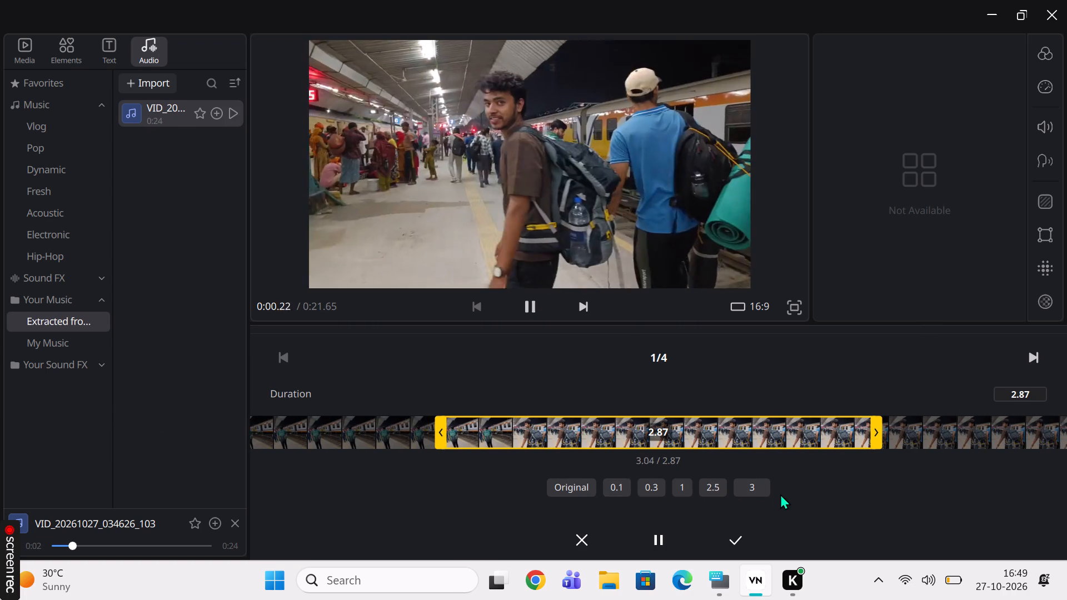
Extend the end of the opening clip's selection to a duration of 4.38 seconds and apply the trim.
{"action": "left_click_drag", "start_coordinate": [882, 431], "coordinate": [933, 428]}
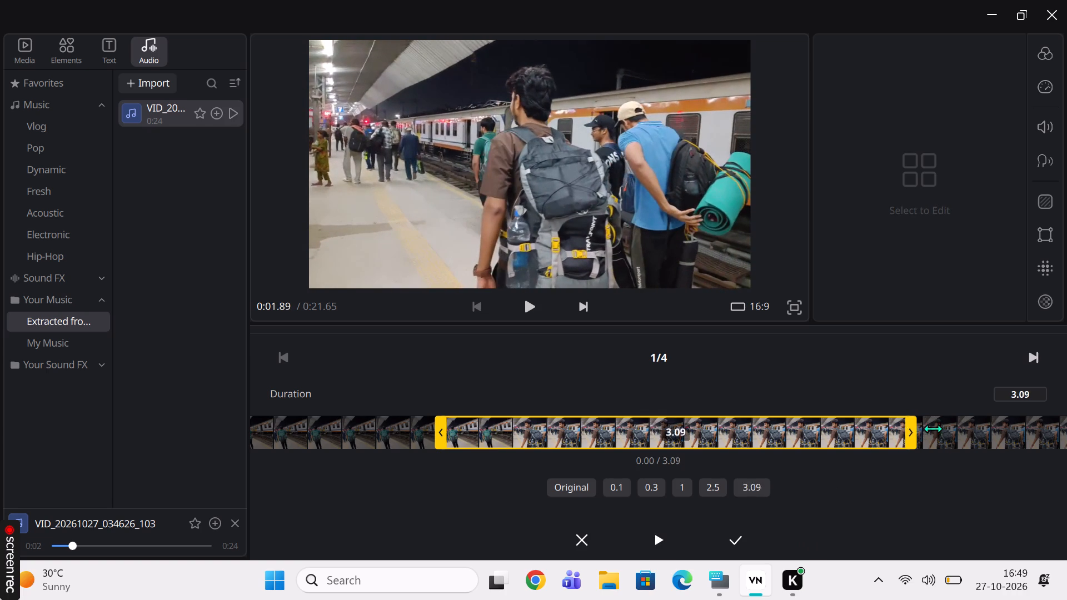
{"action": "left_click_drag", "start_coordinate": [933, 428], "coordinate": [1043, 432]}
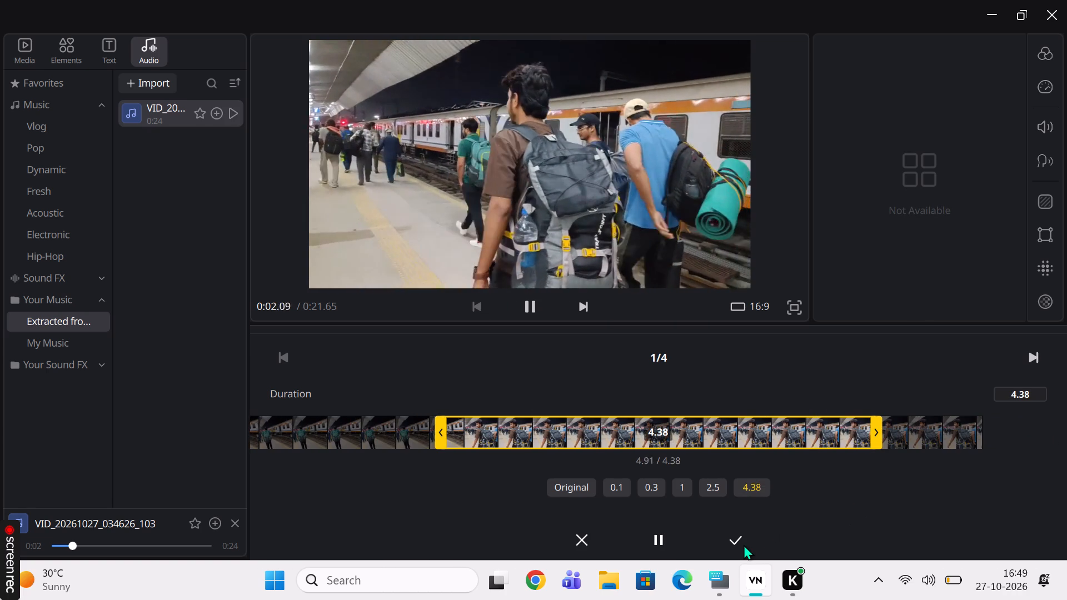
{"action": "left_click", "coordinate": [738, 546]}
Play the timeline from the start to review the retrimmed opening clip together with the audio track.
{"action": "scroll", "coordinate": [463, 429], "scroll_direction": "right", "scroll_amount": 6}
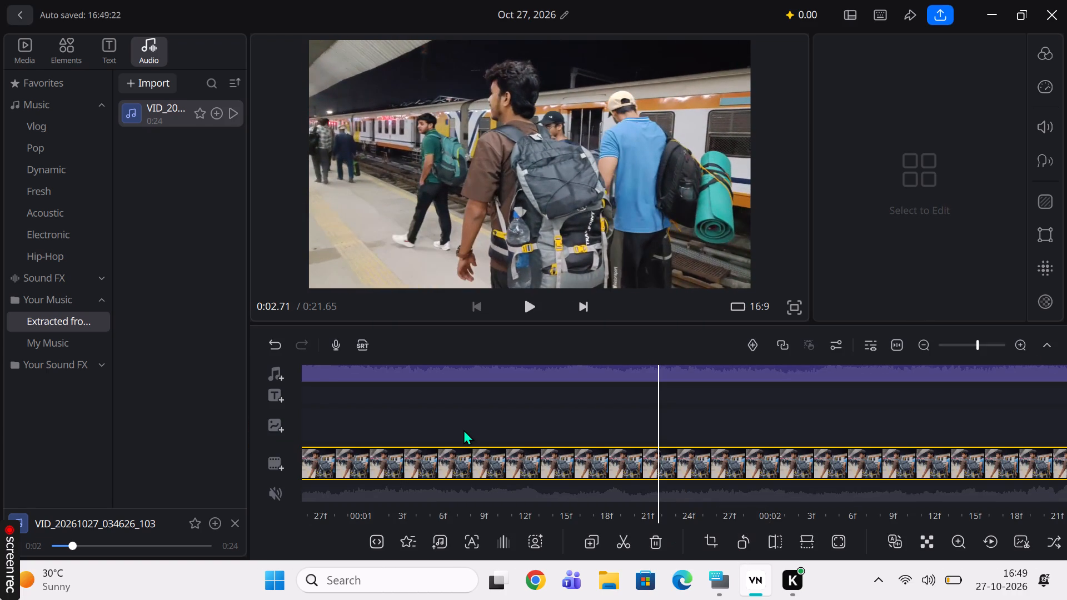
{"action": "scroll", "coordinate": [463, 429], "scroll_direction": "right", "scroll_amount": 9}
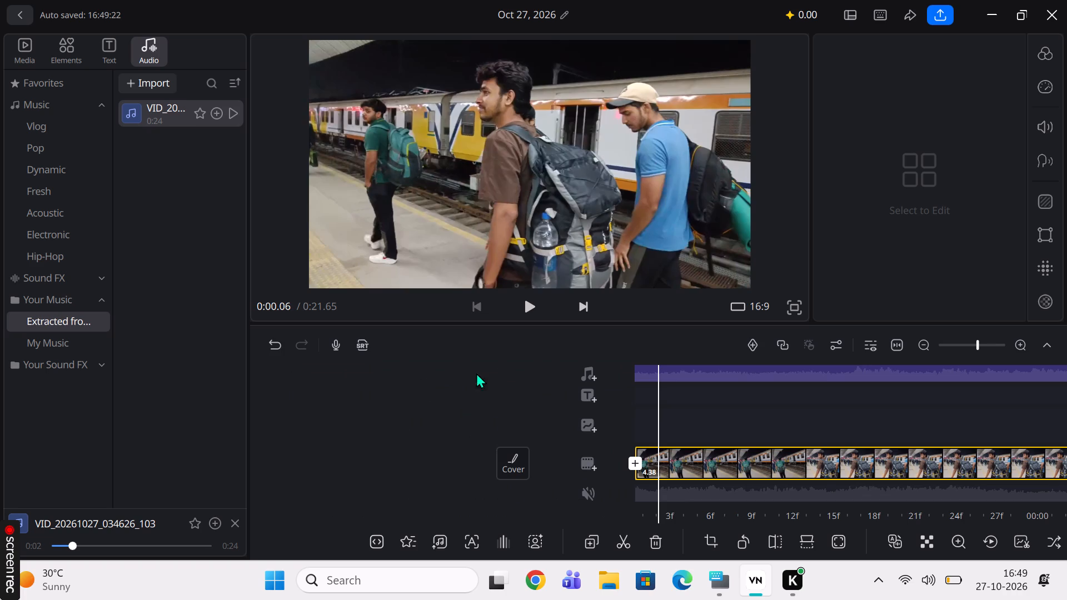
{"action": "left_click", "coordinate": [544, 302]}
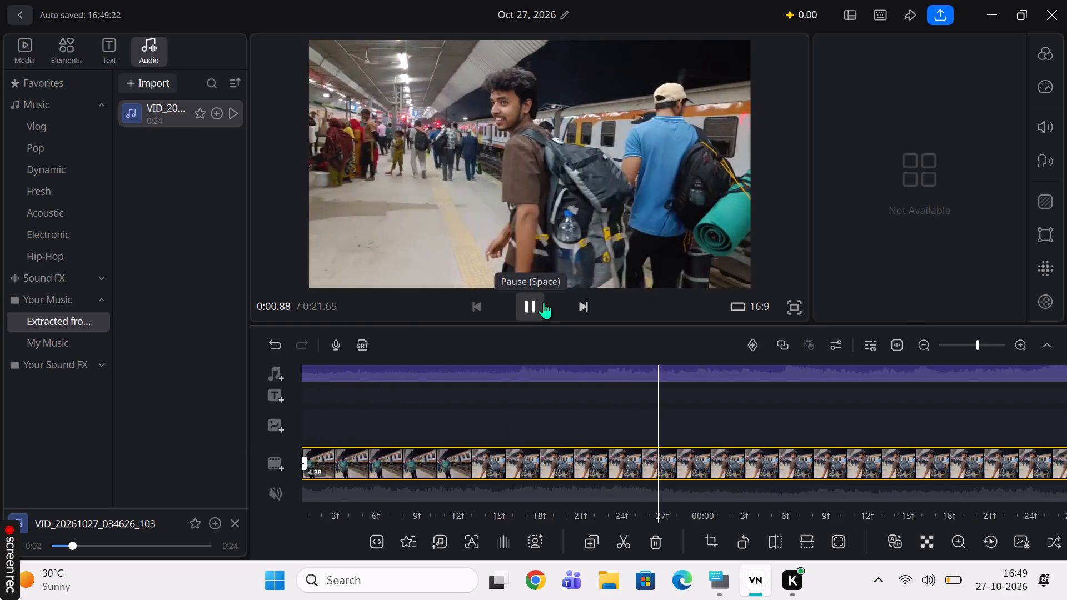
{"action": "scroll", "coordinate": [400, 407], "scroll_direction": "right", "scroll_amount": 15}
{"action": "scroll", "coordinate": [400, 407], "scroll_direction": "right", "scroll_amount": 6}
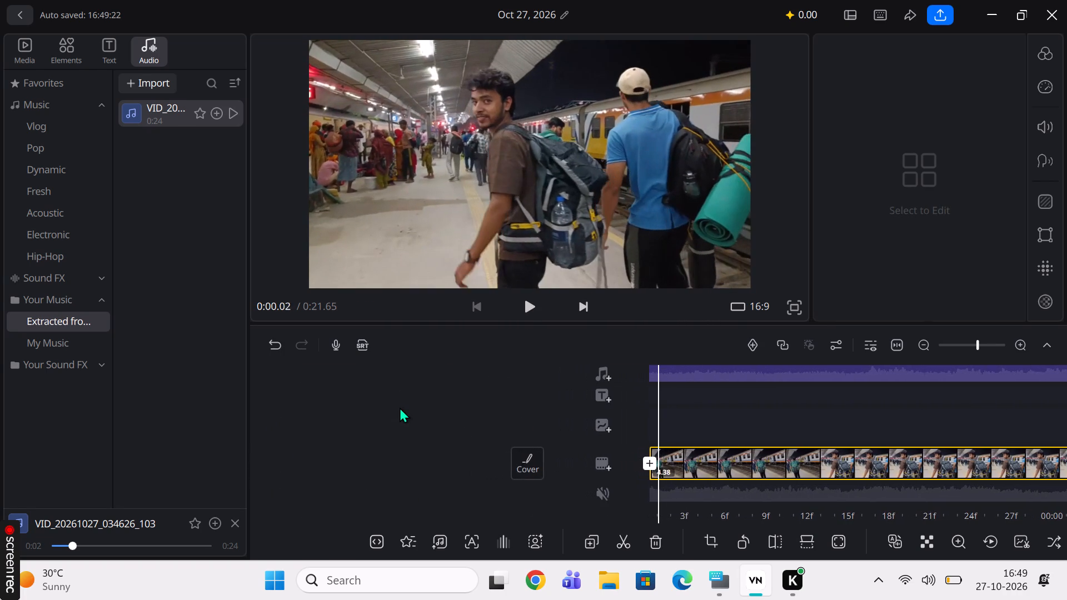
{"action": "scroll", "coordinate": [710, 422], "scroll_direction": "right", "scroll_amount": 2}
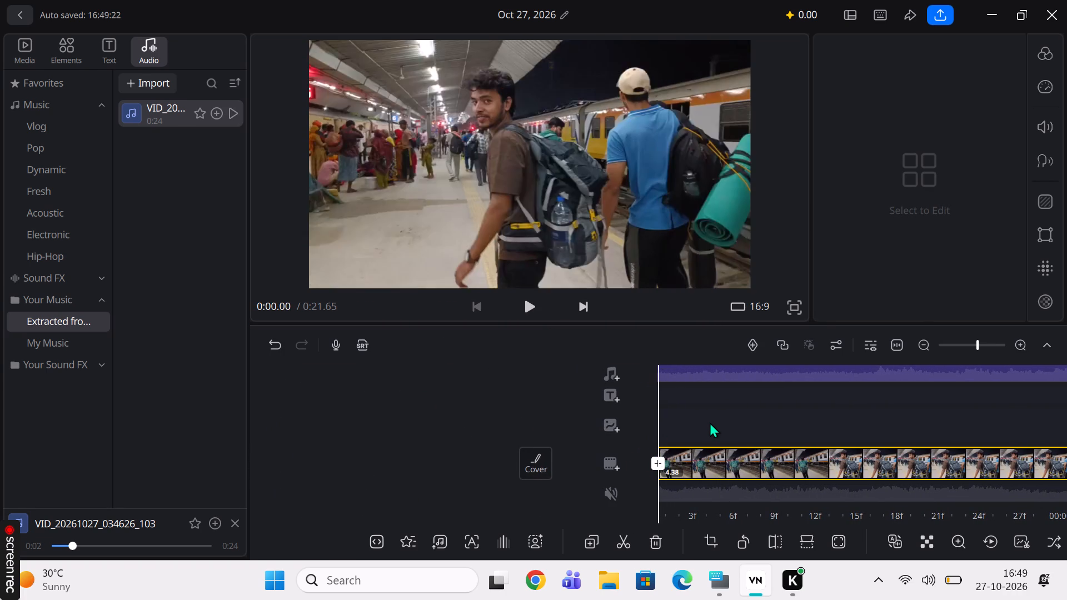
{"action": "left_click", "coordinate": [530, 308]}
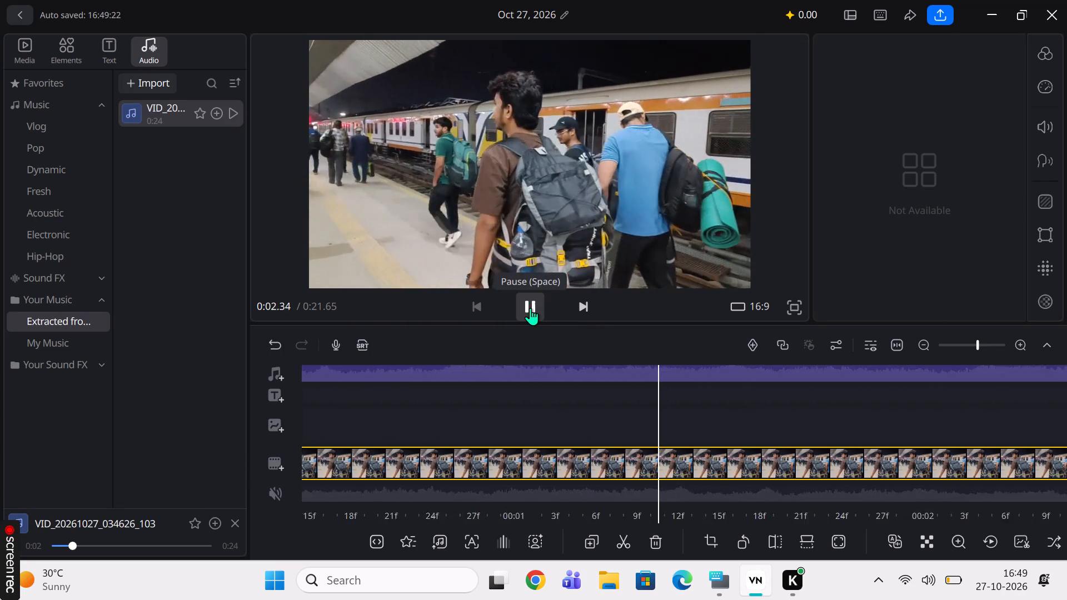
{"action": "key", "text": "space"}
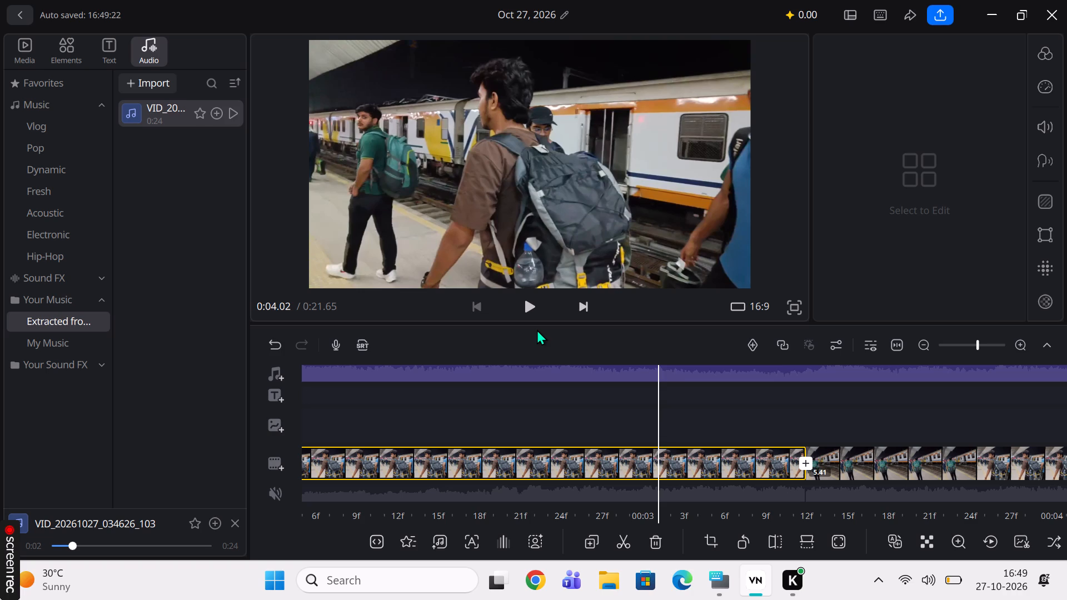
{"action": "scroll", "coordinate": [537, 329], "scroll_direction": "right", "scroll_amount": 5}
Open the opening clip for trimming, shorten its selection from the end to 2.00 seconds and preview it.
{"action": "left_click", "coordinate": [381, 531]}
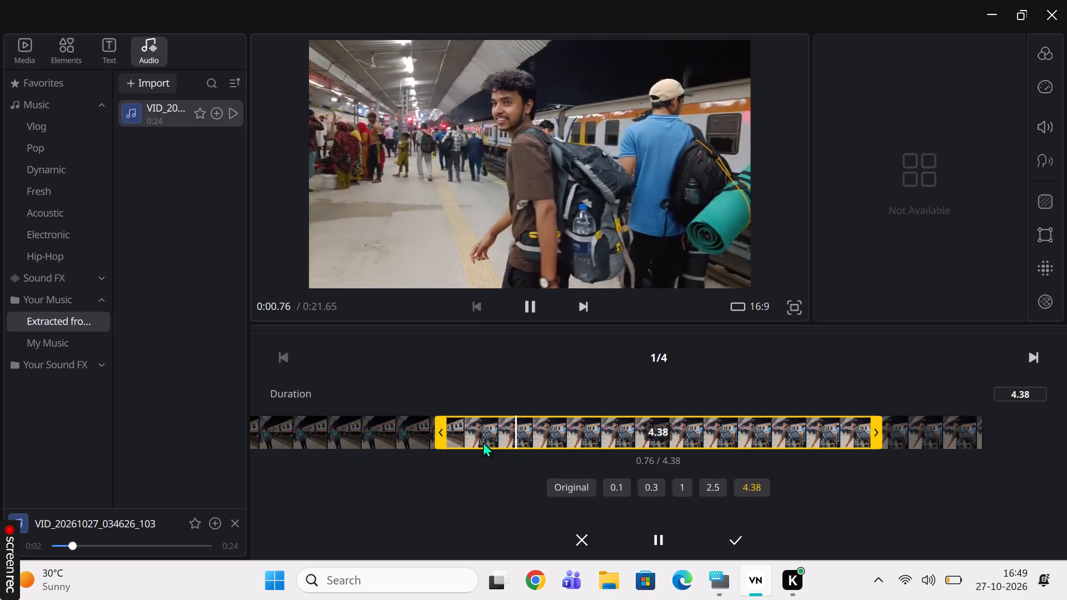
{"action": "left_click_drag", "start_coordinate": [874, 428], "coordinate": [818, 432]}
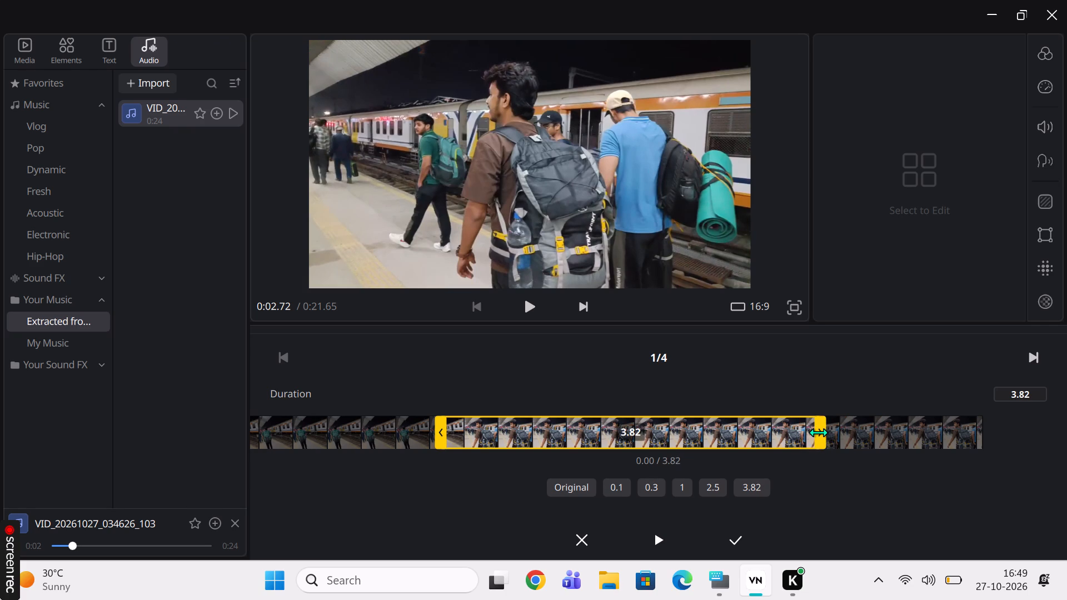
{"action": "left_click_drag", "start_coordinate": [818, 432], "coordinate": [825, 432]}
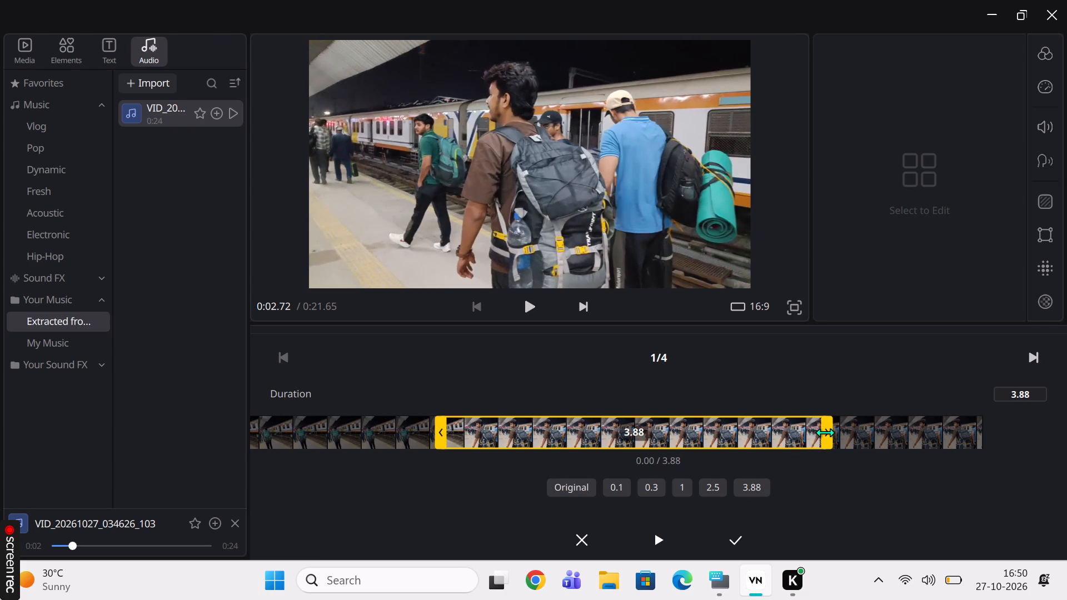
{"action": "left_click_drag", "start_coordinate": [825, 432], "coordinate": [762, 439]}
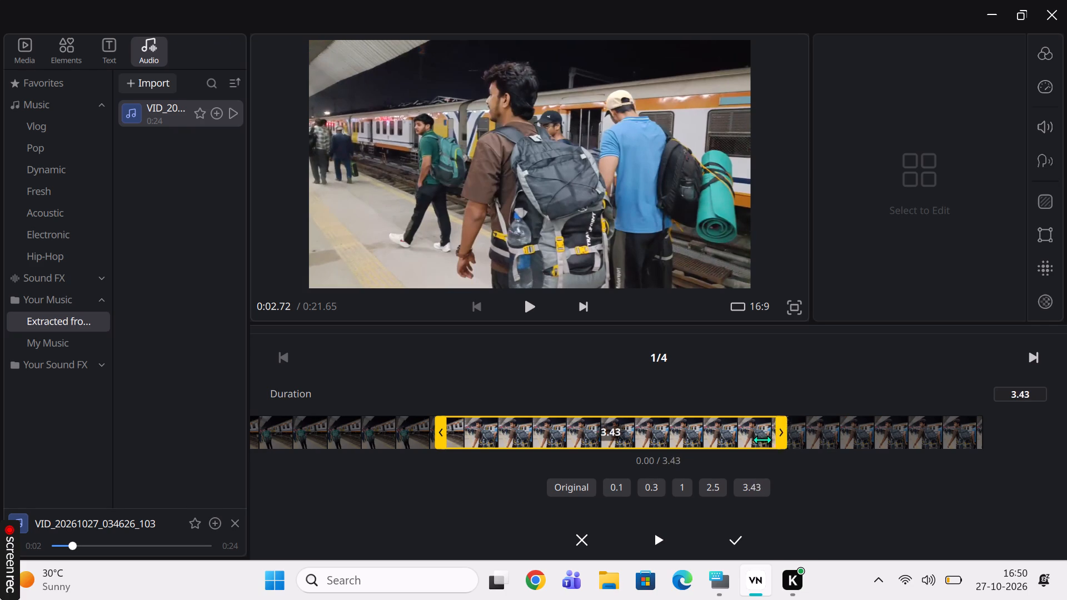
{"action": "left_click_drag", "start_coordinate": [762, 439], "coordinate": [559, 440]}
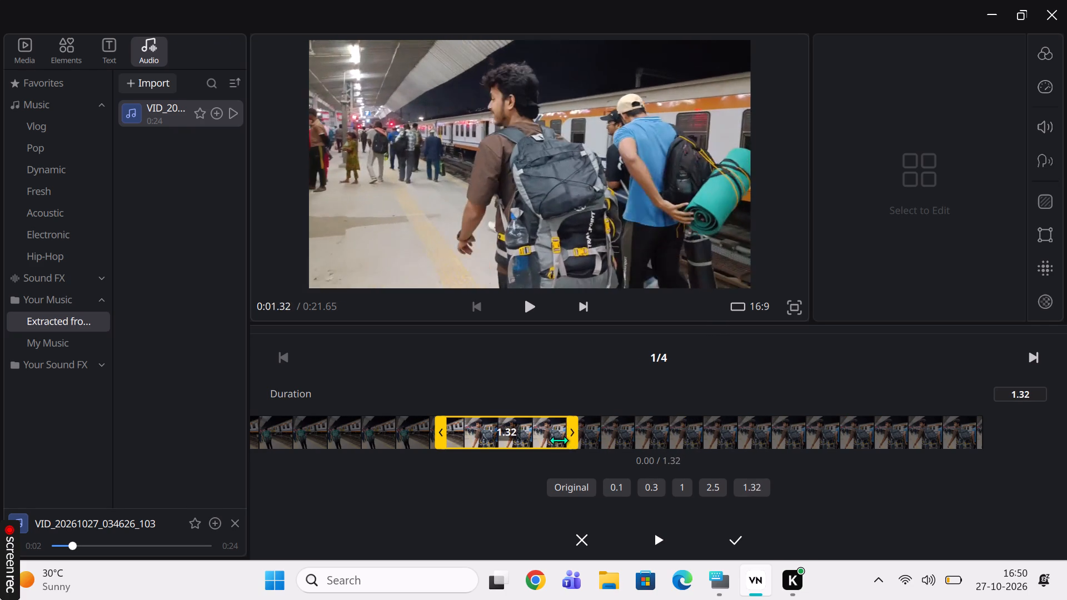
{"action": "left_click_drag", "start_coordinate": [559, 440], "coordinate": [507, 447]}
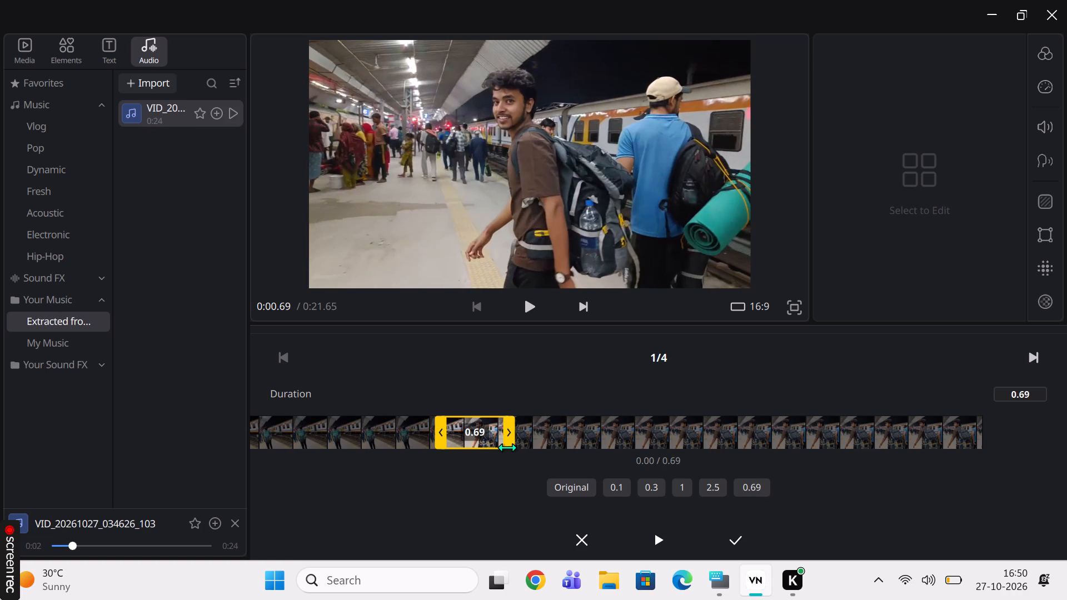
{"action": "left_click_drag", "start_coordinate": [507, 447], "coordinate": [630, 452]}
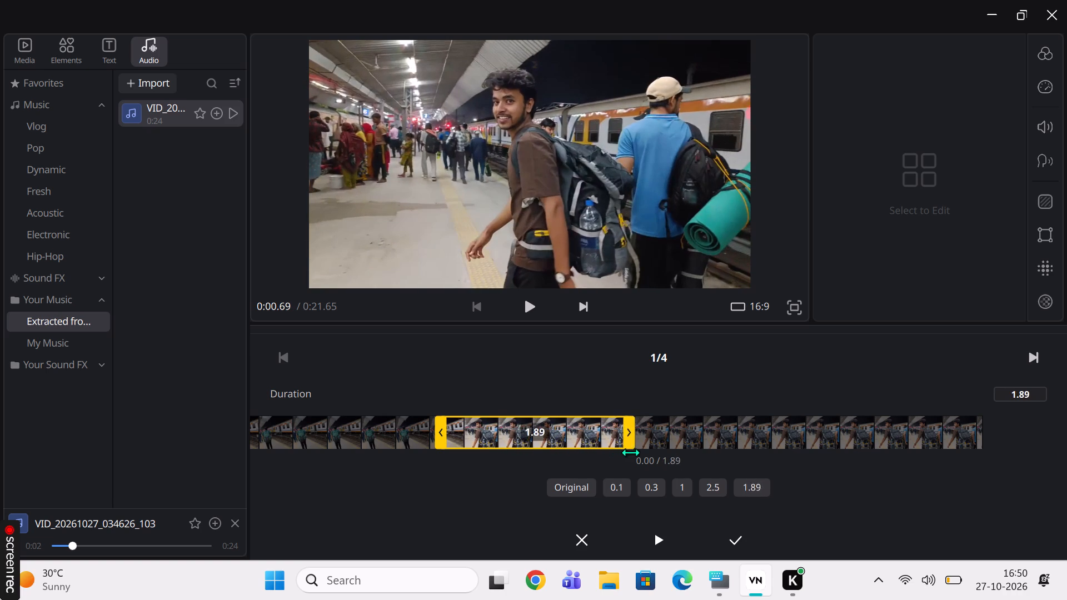
{"action": "left_click_drag", "start_coordinate": [630, 452], "coordinate": [637, 452]}
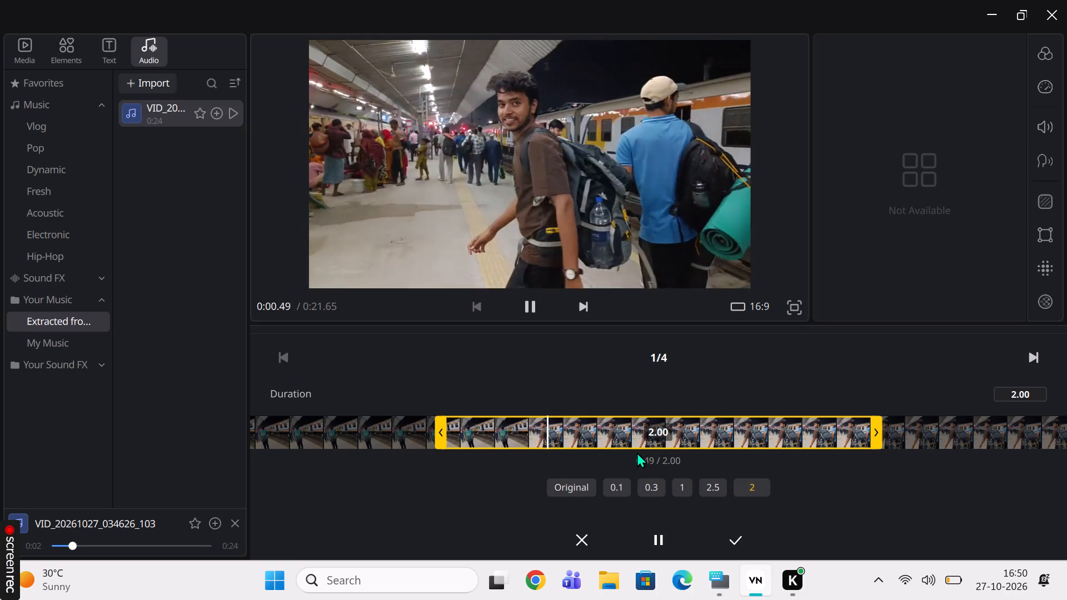
{"action": "key", "text": "space"}
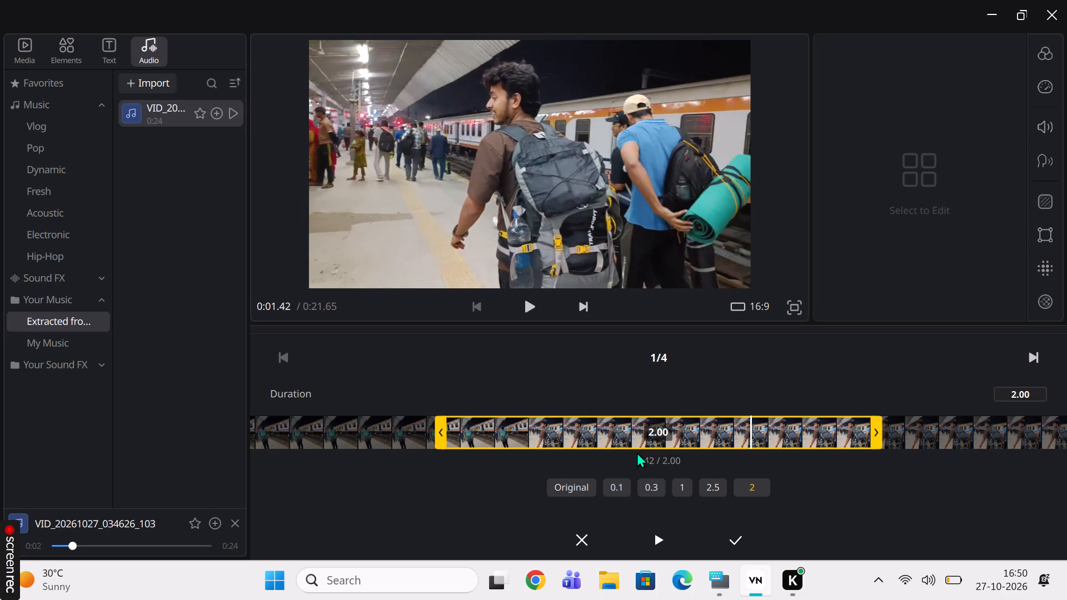
{"action": "key", "text": "space"}
{"action": "key", "text": "space"}
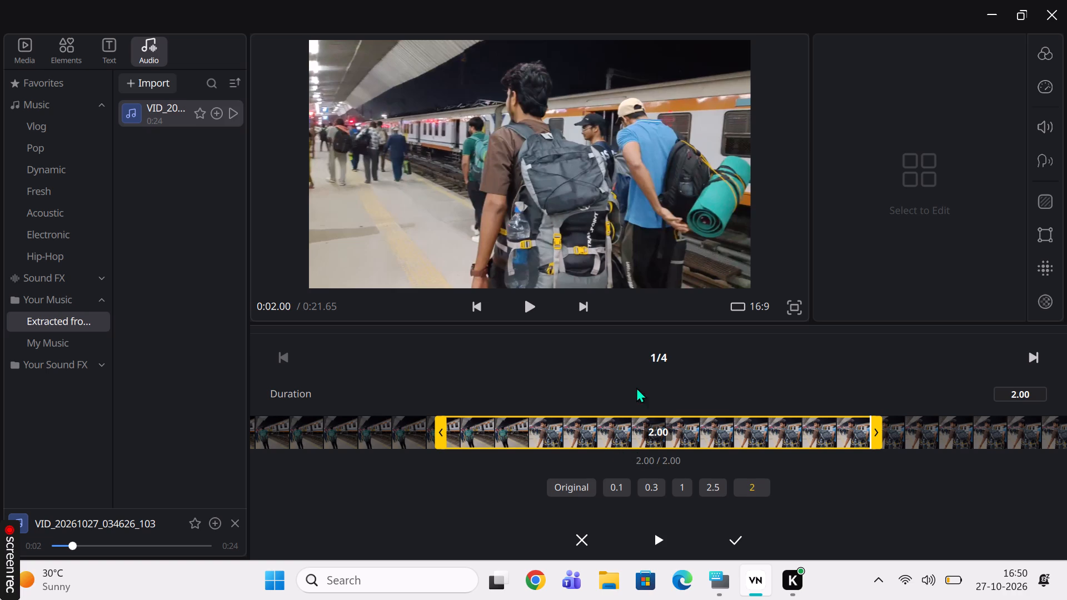
{"action": "left_click", "coordinate": [664, 543]}
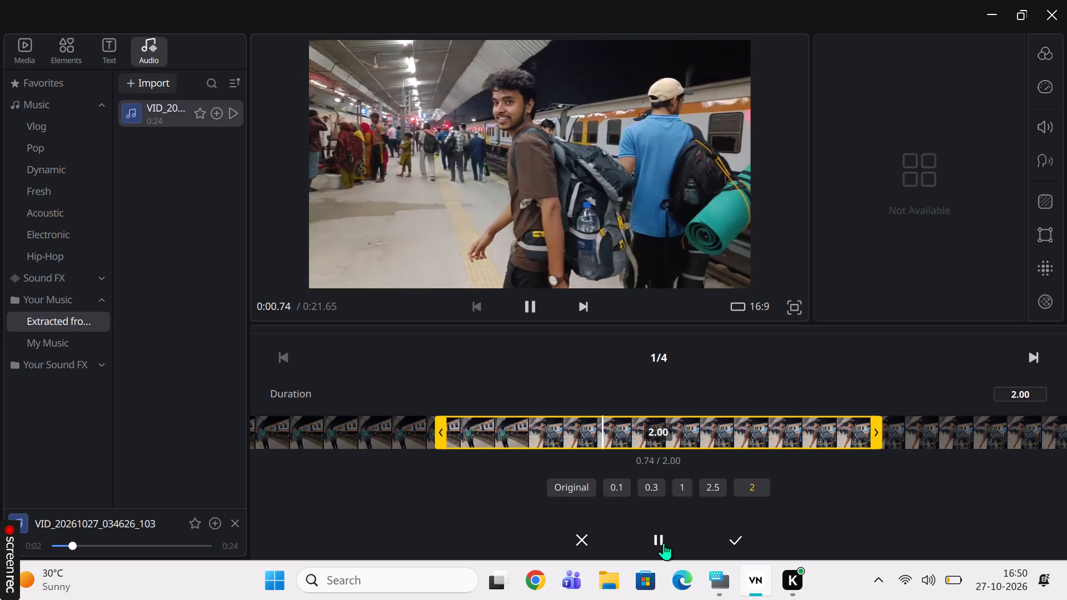
{"action": "key", "text": "space"}
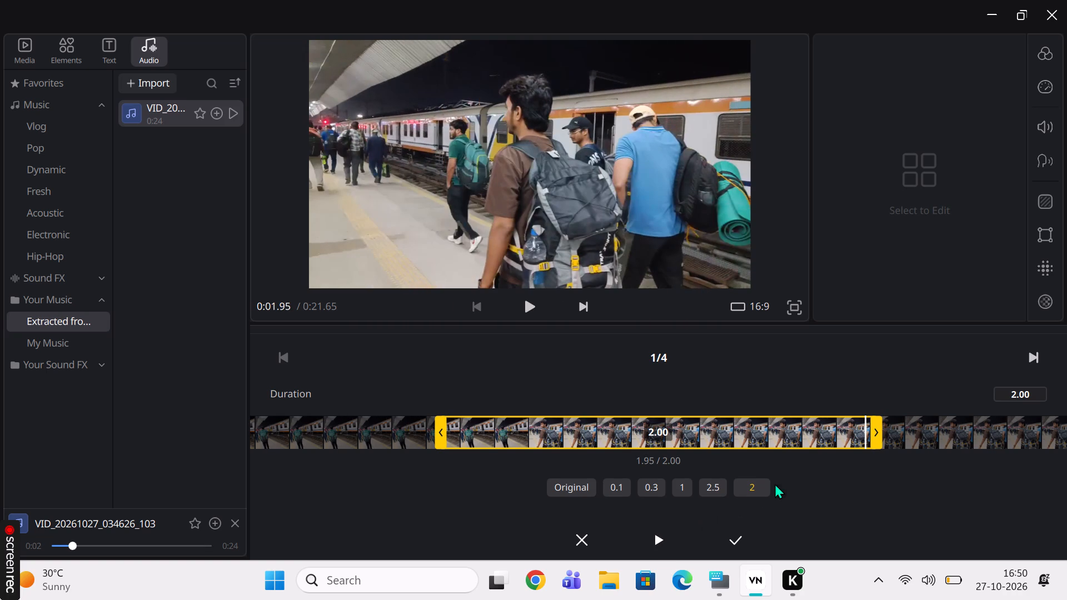
Shorten the end of the opening clip's selection further to 1.81 seconds and apply the trim.
{"action": "left_click_drag", "start_coordinate": [876, 426], "coordinate": [851, 429]}
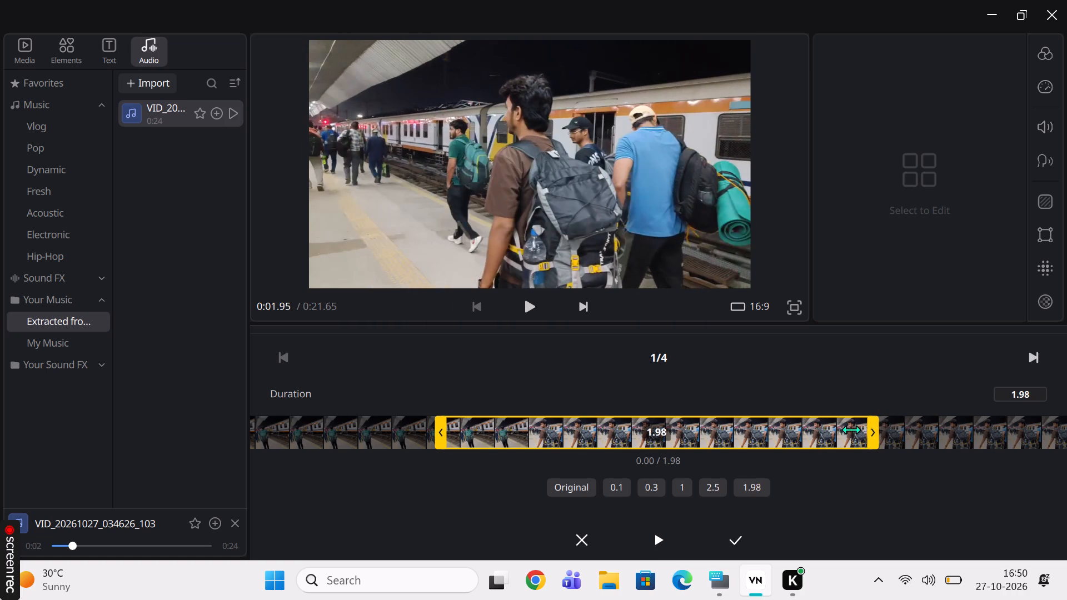
{"action": "left_click_drag", "start_coordinate": [851, 429], "coordinate": [836, 429]}
{"action": "key", "text": "space"}
{"action": "key", "text": "space"}
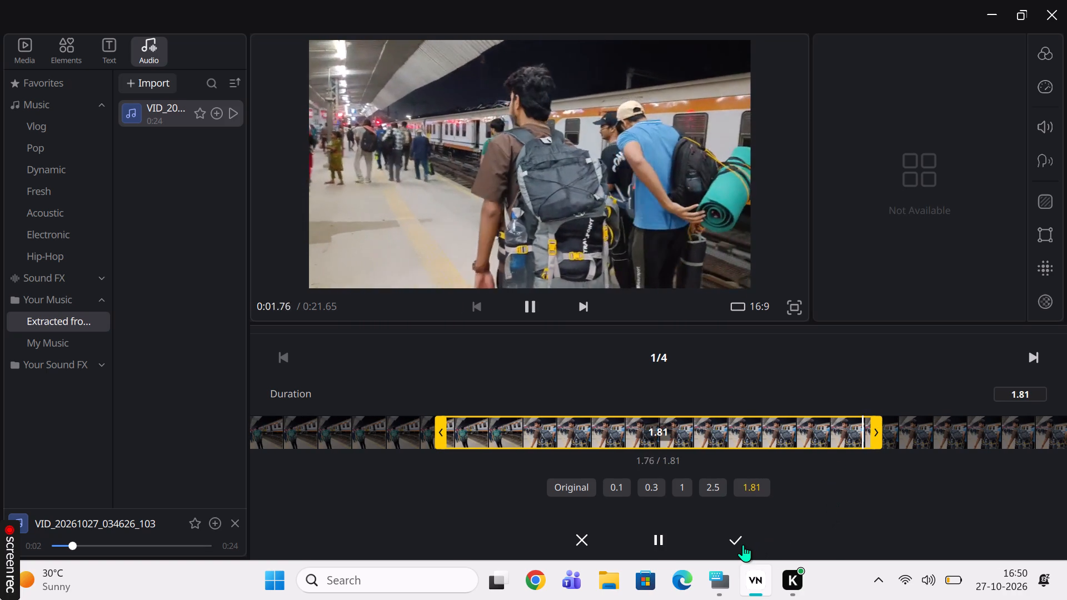
{"action": "left_click", "coordinate": [743, 549]}
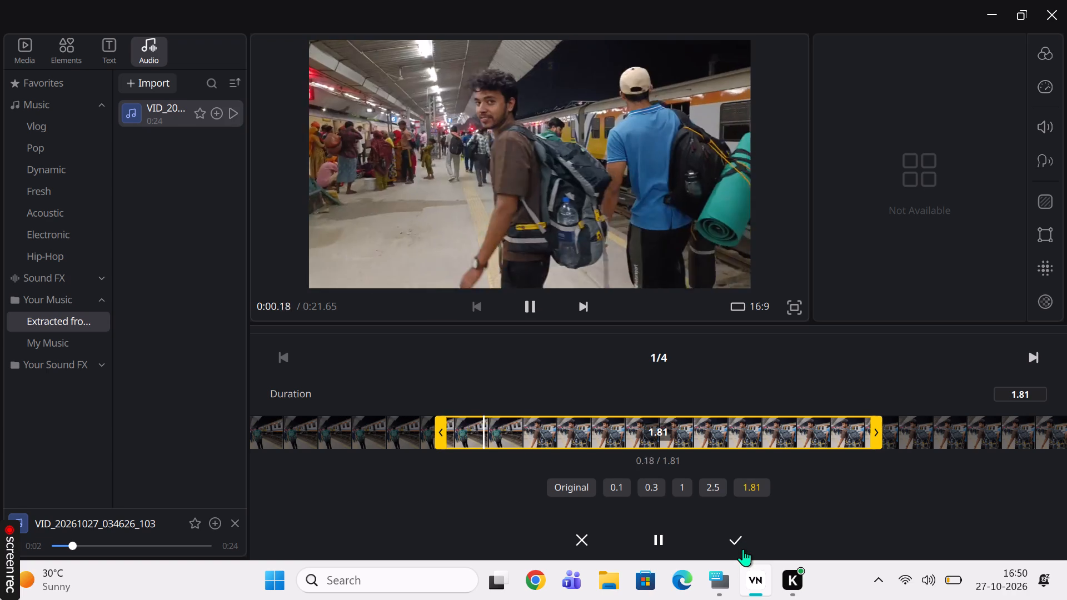
Play the timeline from the start into the second clip and delete that 5.41-second station clip.
{"action": "scroll", "coordinate": [622, 415], "scroll_direction": "right", "scroll_amount": 3}
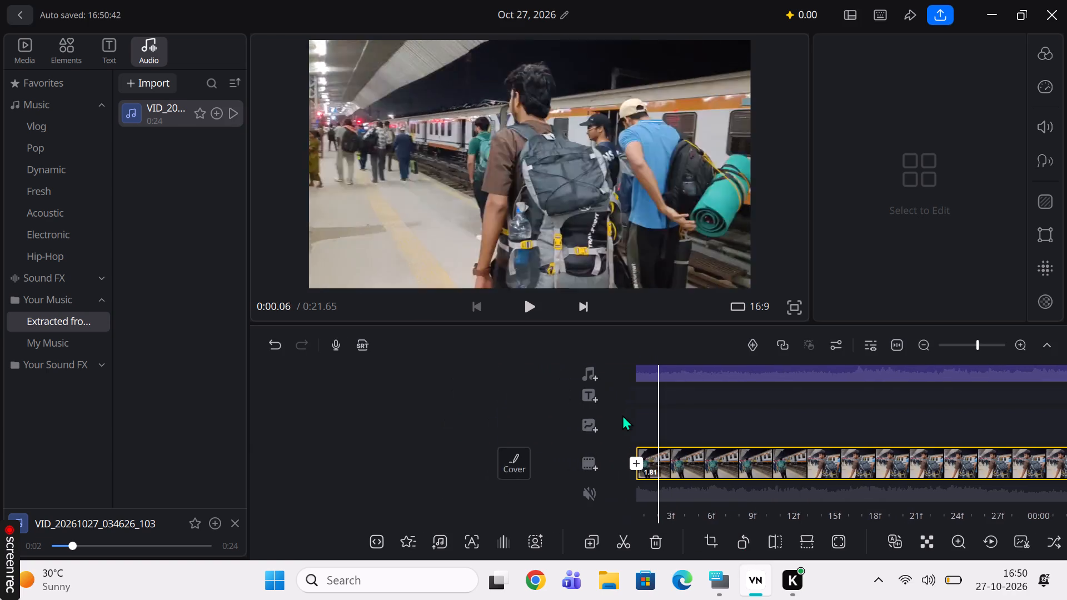
{"action": "scroll", "coordinate": [622, 415], "scroll_direction": "right", "scroll_amount": 5}
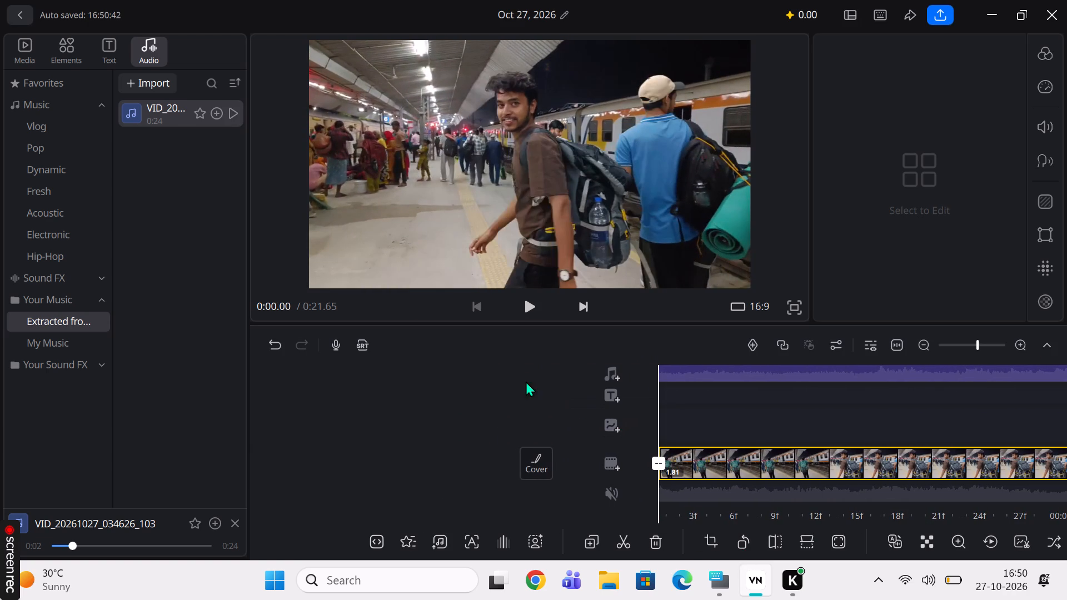
{"action": "key", "text": "space"}
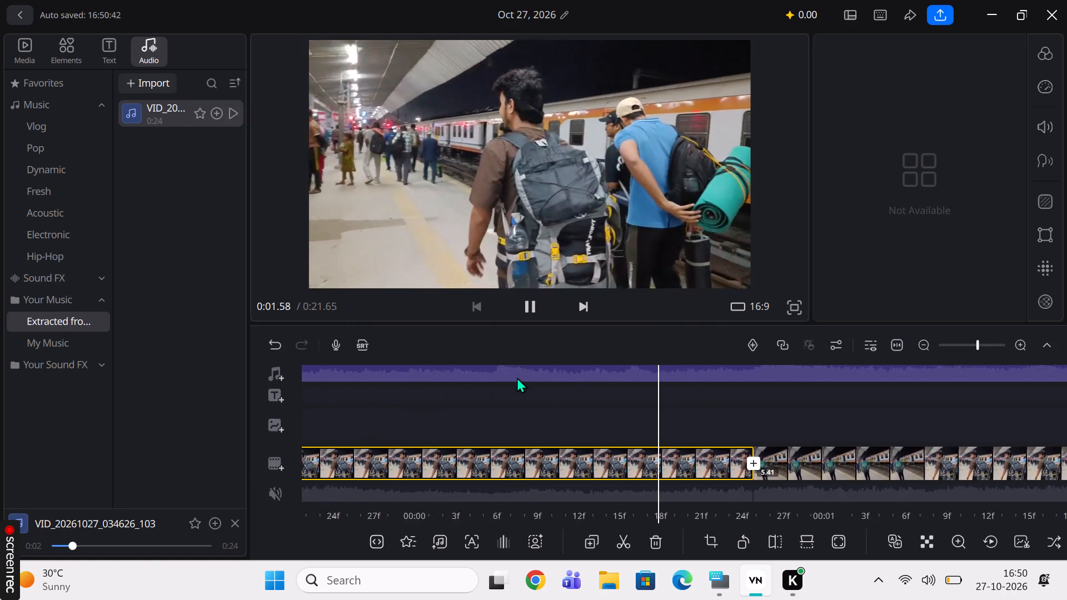
{"action": "key", "text": "space"}
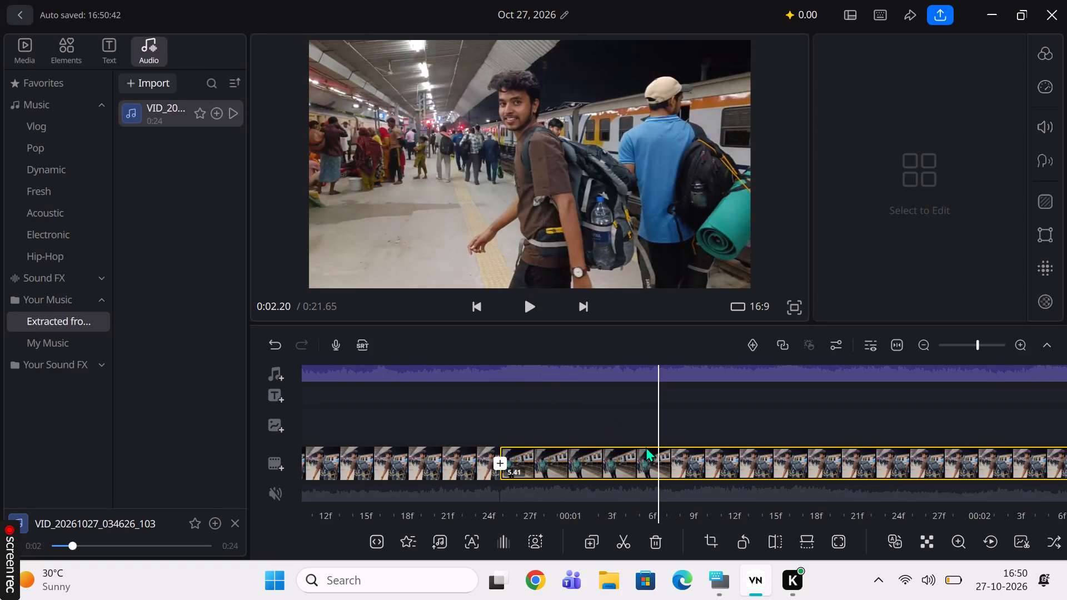
{"action": "key", "text": "Delete"}
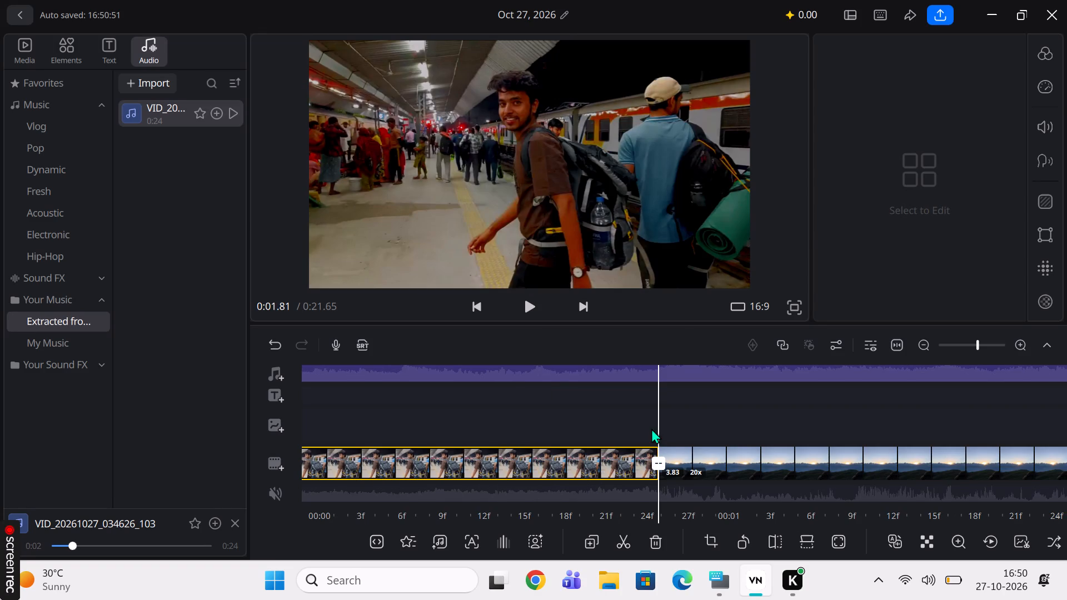
Play the shortened sequence from the start through the final mountain clip to review it with the audio.
{"action": "scroll", "coordinate": [579, 420], "scroll_direction": "right", "scroll_amount": 4}
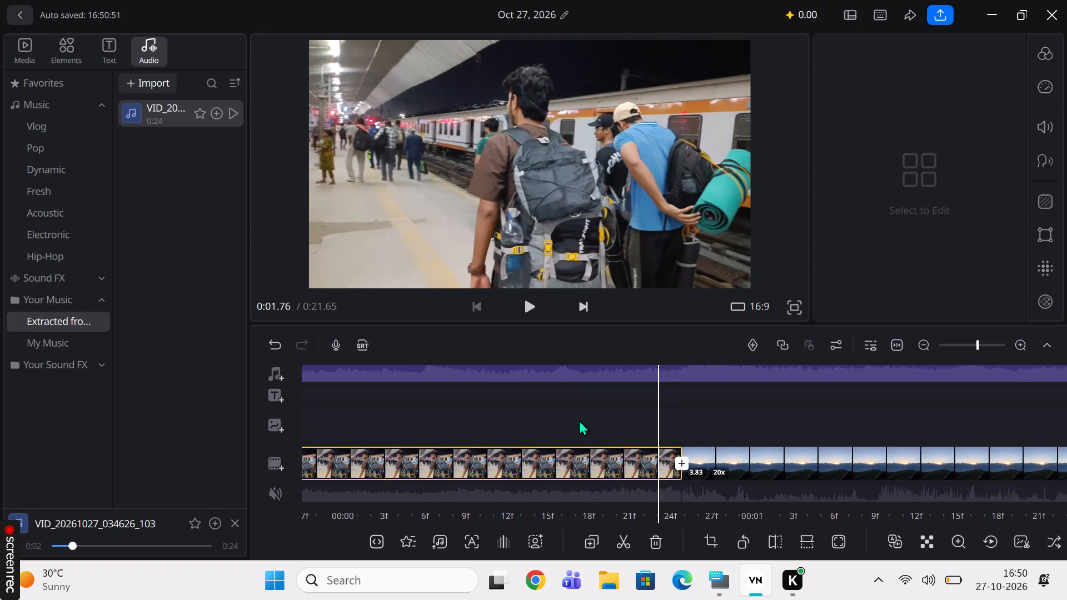
{"action": "scroll", "coordinate": [579, 420], "scroll_direction": "right", "scroll_amount": 7}
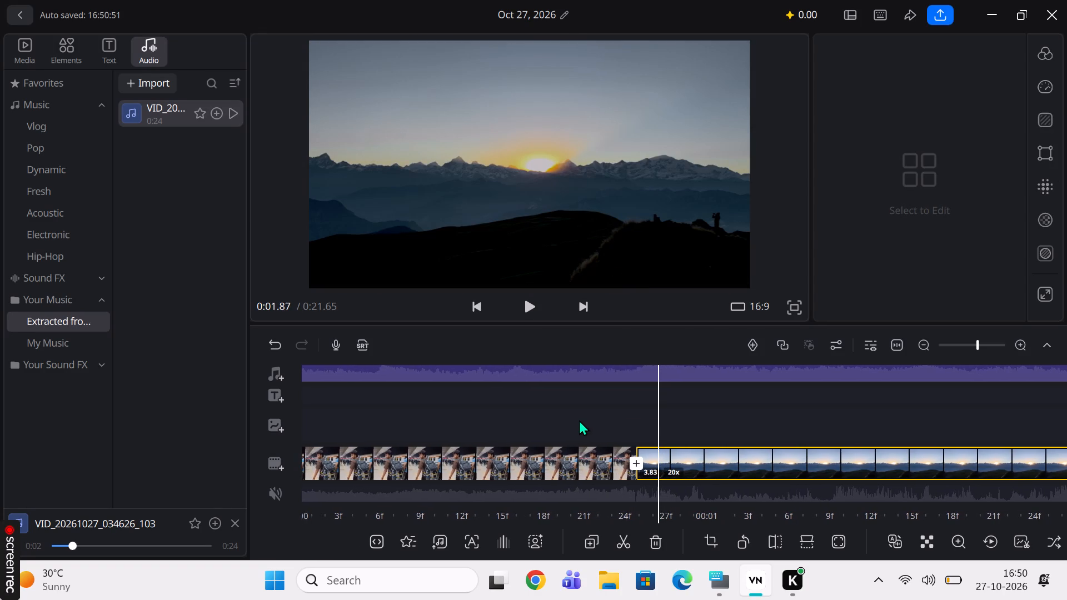
{"action": "scroll", "coordinate": [579, 420], "scroll_direction": "right", "scroll_amount": 6}
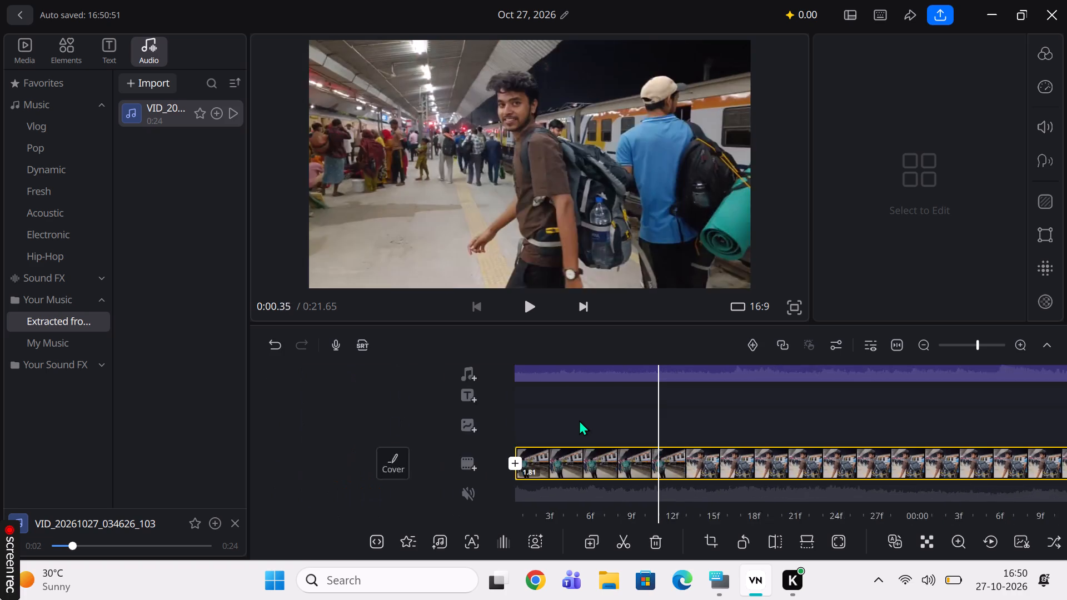
{"action": "scroll", "coordinate": [579, 420], "scroll_direction": "right", "scroll_amount": 8}
{"action": "key", "text": "space"}
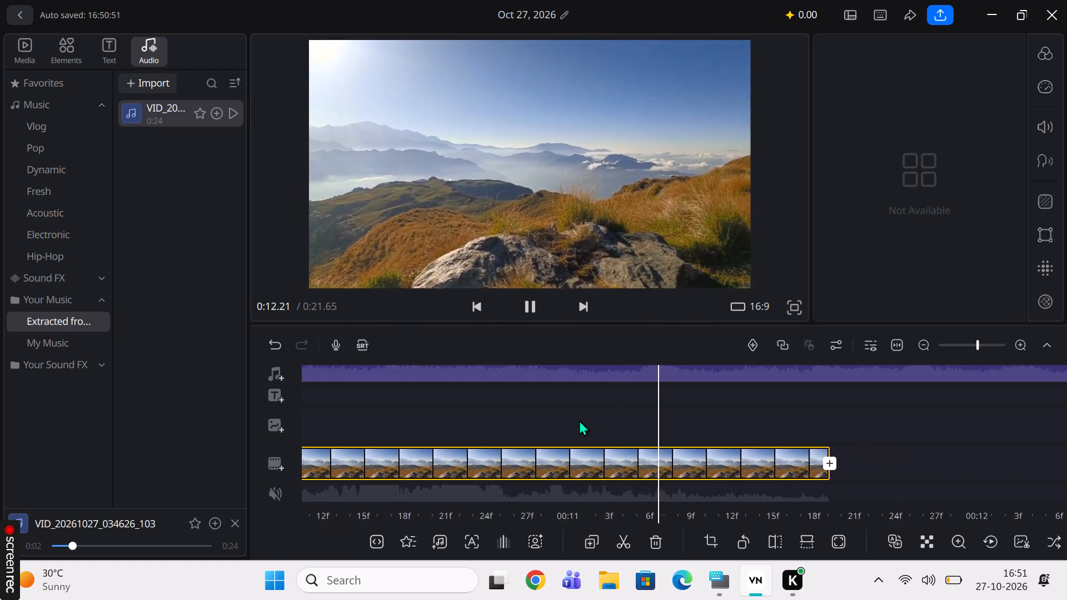
{"action": "key", "text": "space"}
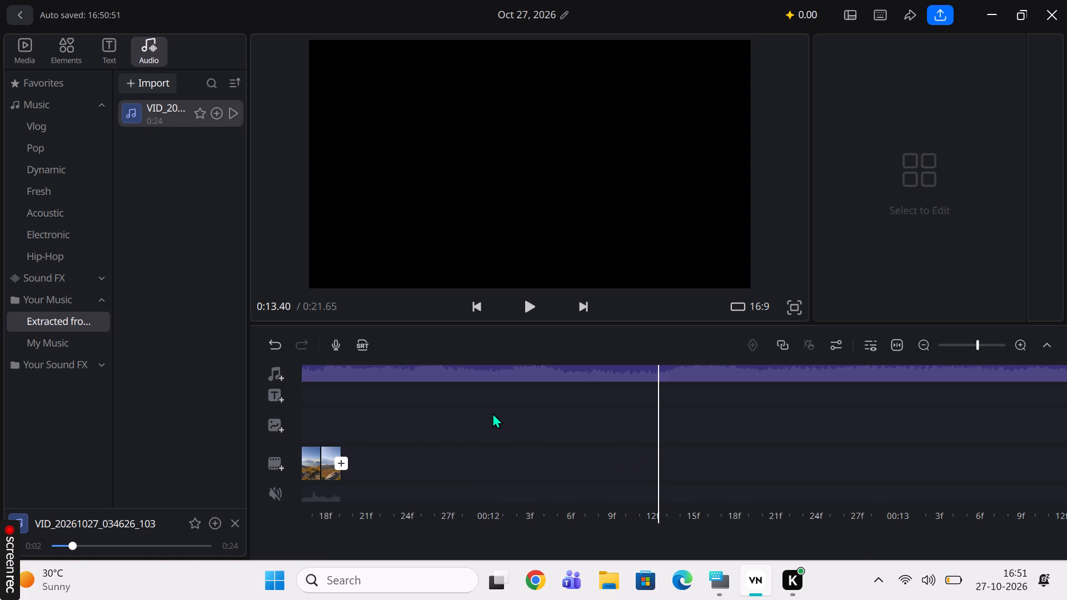
{"action": "scroll", "coordinate": [492, 413], "scroll_direction": "right", "scroll_amount": 12}
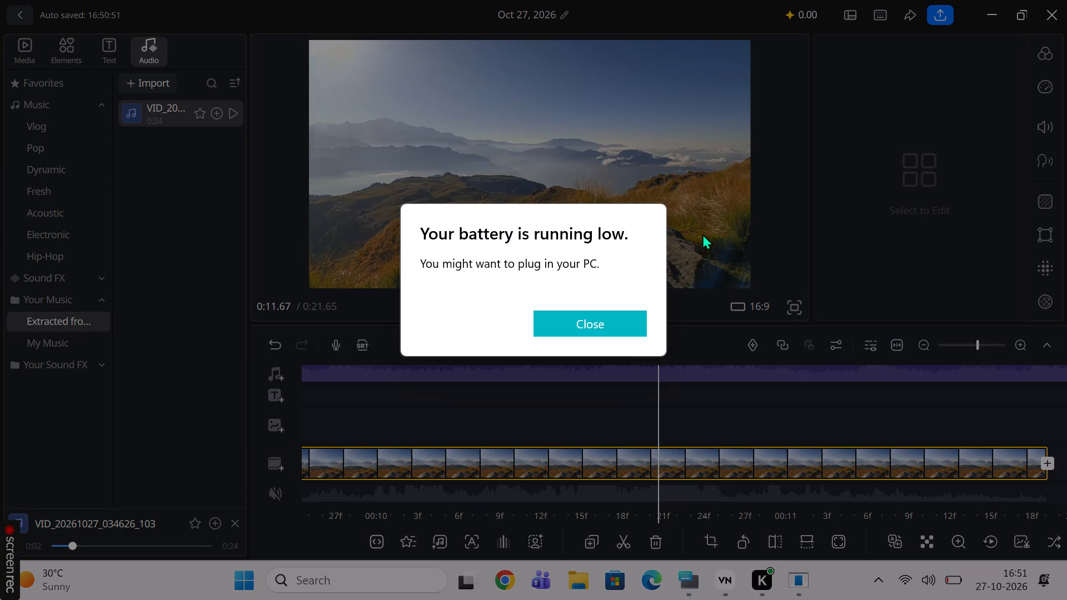
{"action": "left_click", "coordinate": [585, 322]}
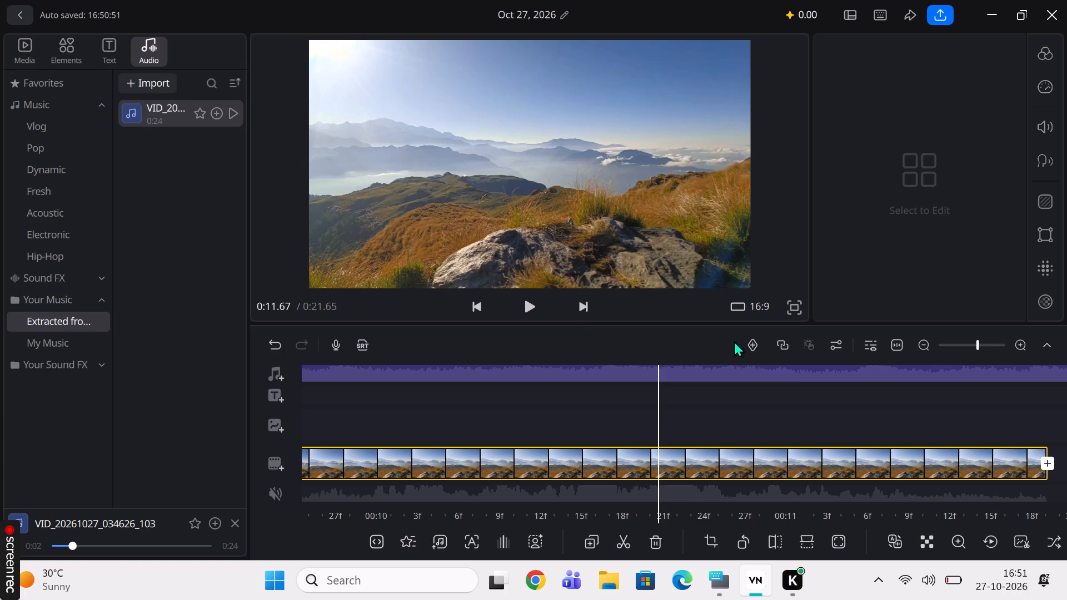
Add a text title to the text track at the very start of the timeline.
{"action": "scroll", "coordinate": [447, 412], "scroll_direction": "right", "scroll_amount": 10}
{"action": "scroll", "coordinate": [447, 412], "scroll_direction": "right", "scroll_amount": 17}
{"action": "scroll", "coordinate": [447, 412], "scroll_direction": "right", "scroll_amount": 20}
{"action": "scroll", "coordinate": [447, 412], "scroll_direction": "right", "scroll_amount": 10}
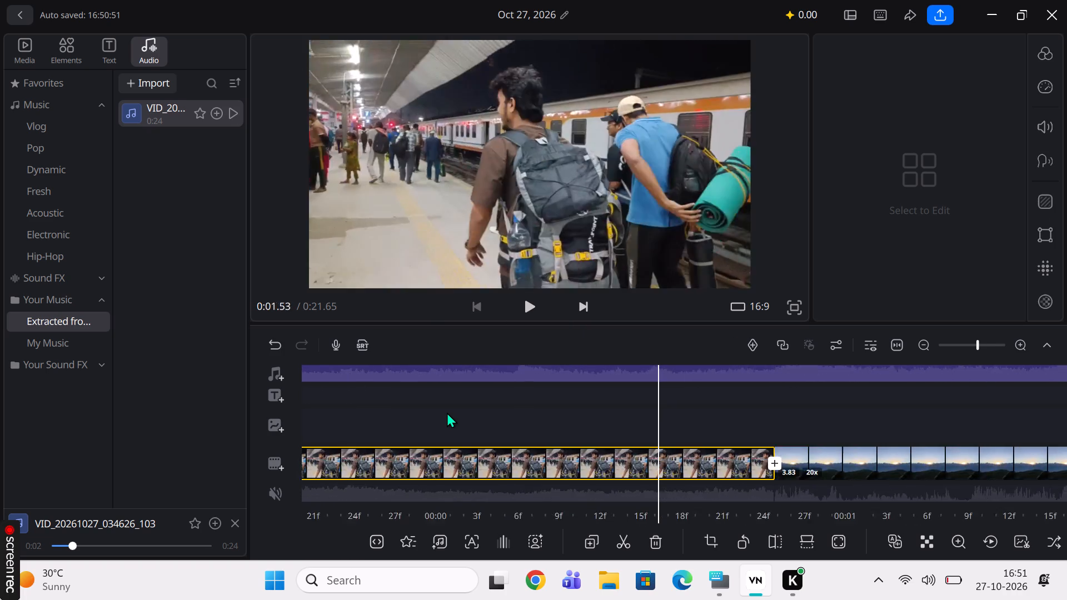
{"action": "scroll", "coordinate": [447, 412], "scroll_direction": "right", "scroll_amount": 6}
{"action": "scroll", "coordinate": [447, 412], "scroll_direction": "right", "scroll_amount": 15}
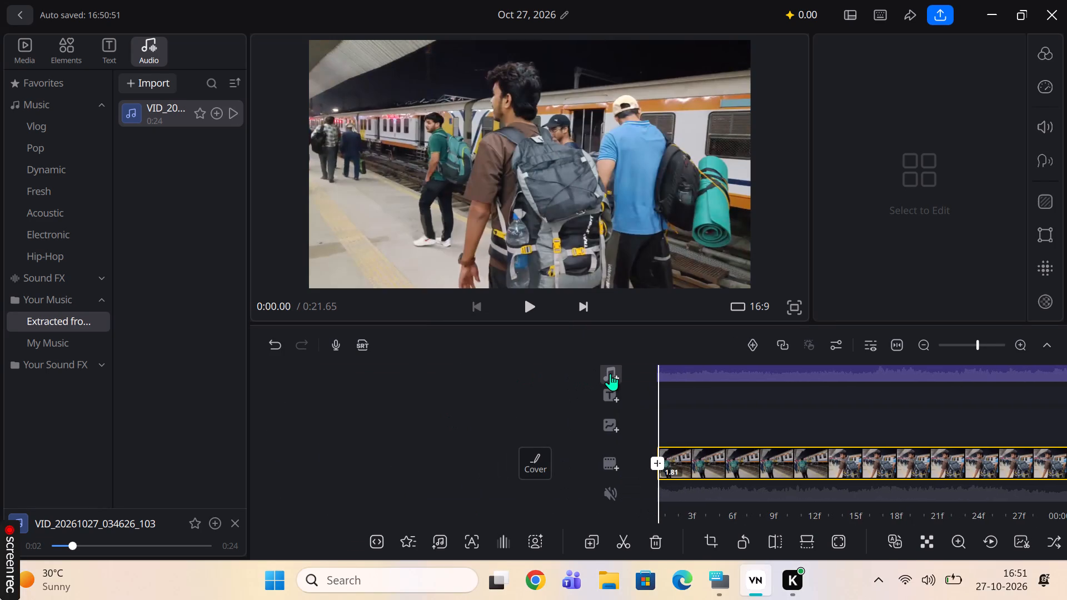
{"action": "left_click", "coordinate": [611, 396]}
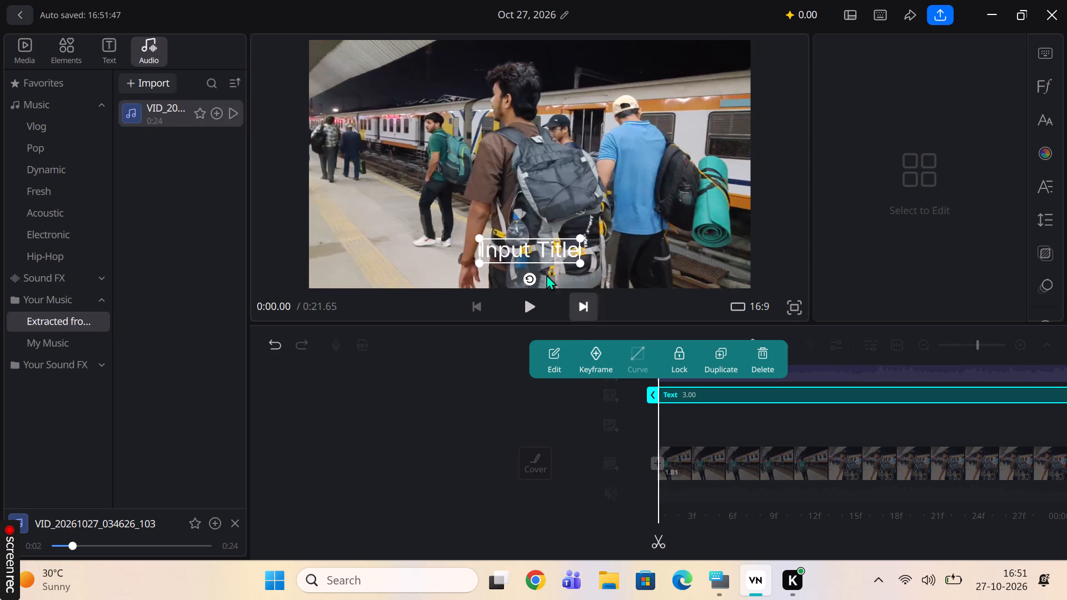
Select the placeholder title at the start of the timeline and open its text for editing.
{"action": "double_click", "coordinate": [533, 252]}
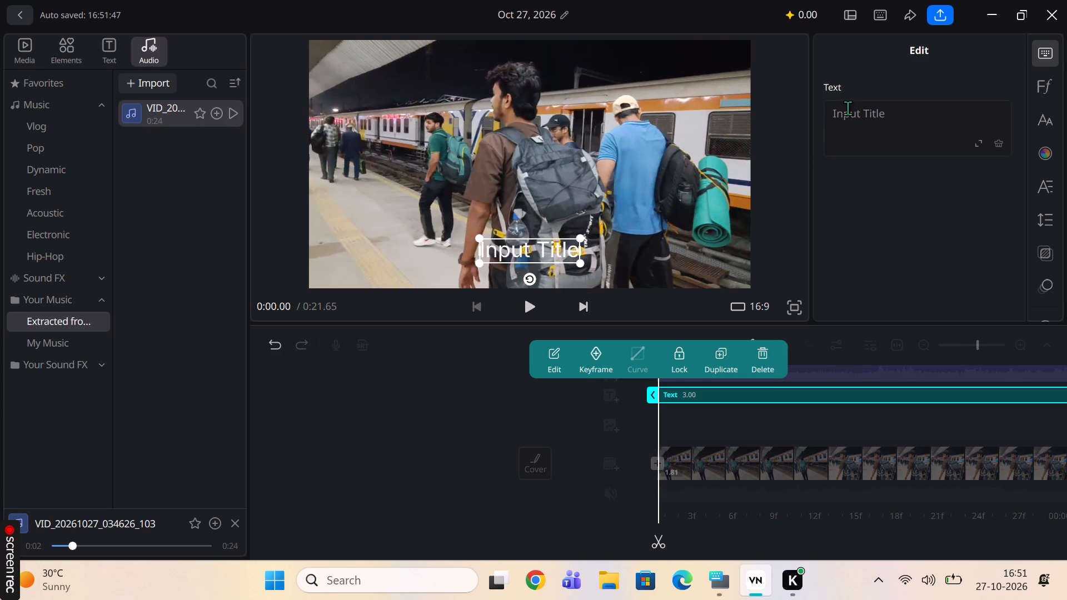
{"action": "double_click", "coordinate": [847, 108]}
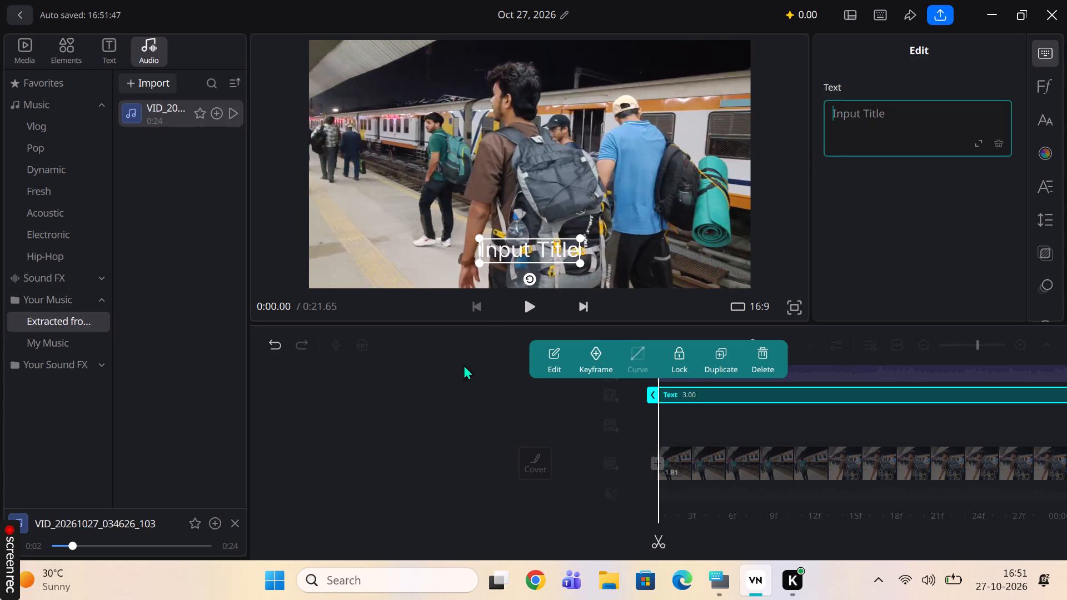
{"action": "left_click", "coordinate": [458, 379]}
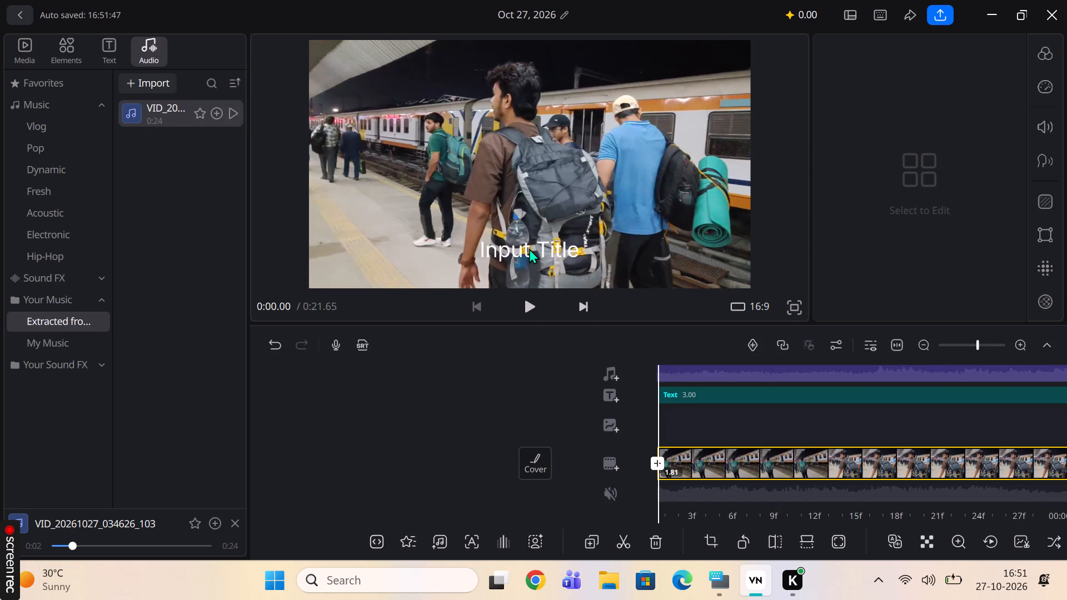
{"action": "left_click", "coordinate": [533, 251]}
{"action": "left_click", "coordinate": [682, 389]}
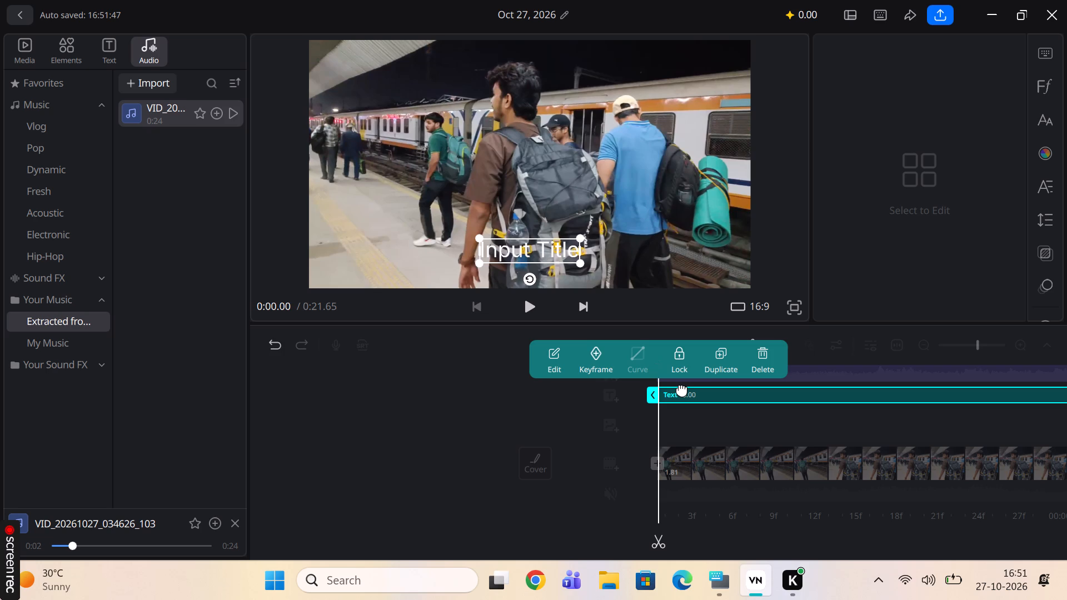
{"action": "left_click", "coordinate": [555, 349]}
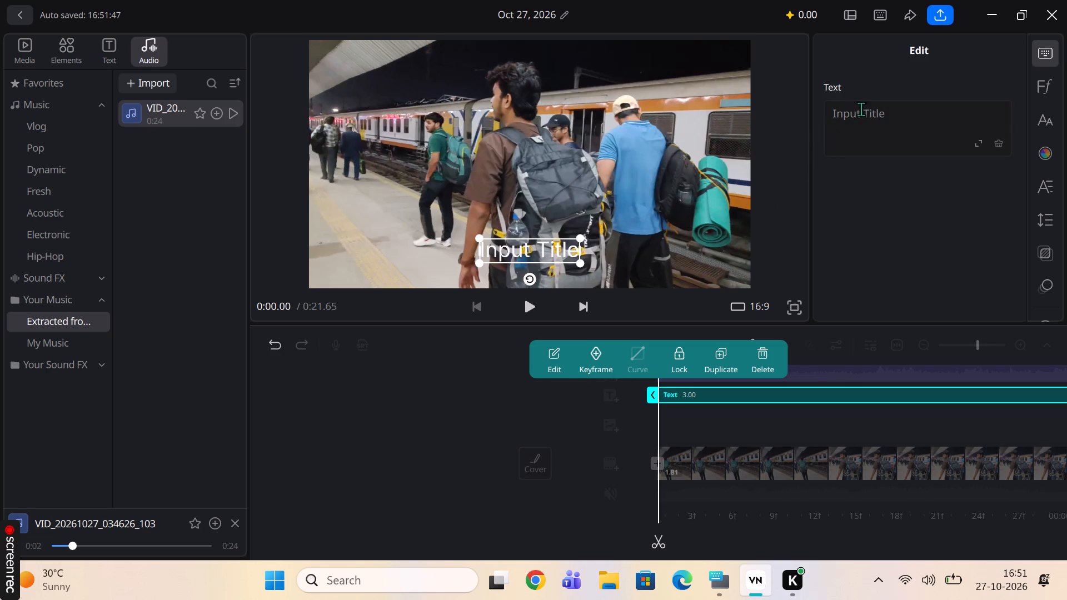
{"action": "left_click", "coordinate": [861, 109]}
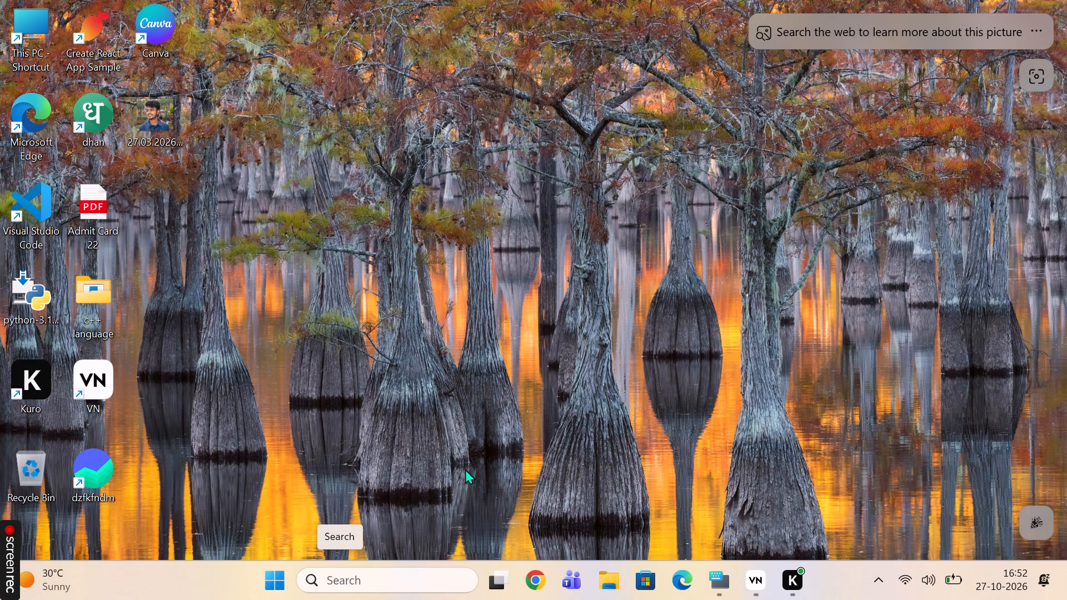
Switch to Google Chrome, search by voice for "she is not beautiful bro", copy that phrase and close the browser.
{"action": "left_click", "coordinate": [530, 576]}
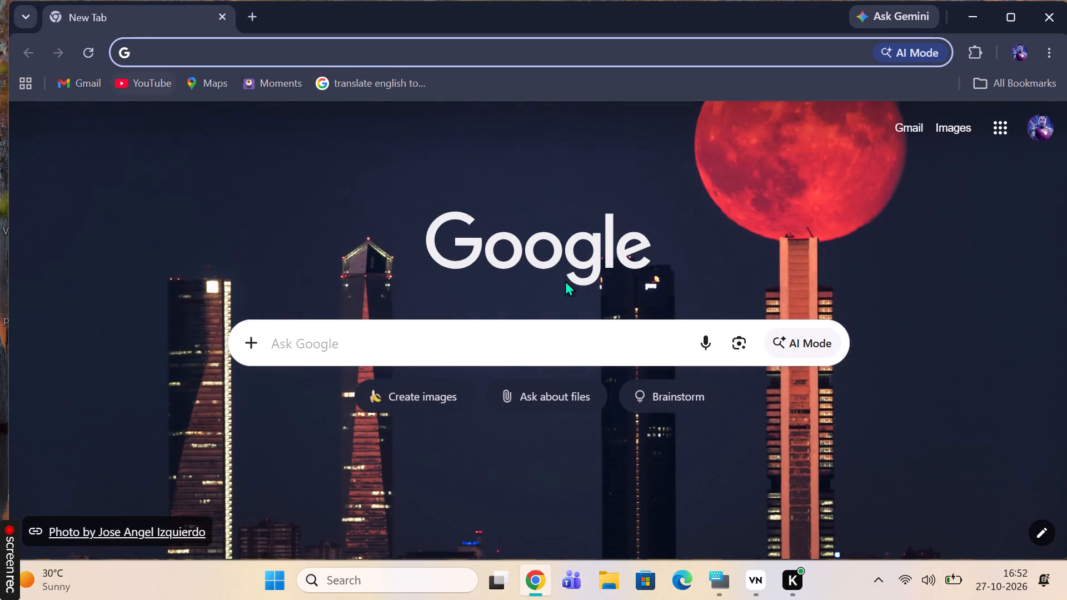
{"action": "left_click", "coordinate": [697, 341]}
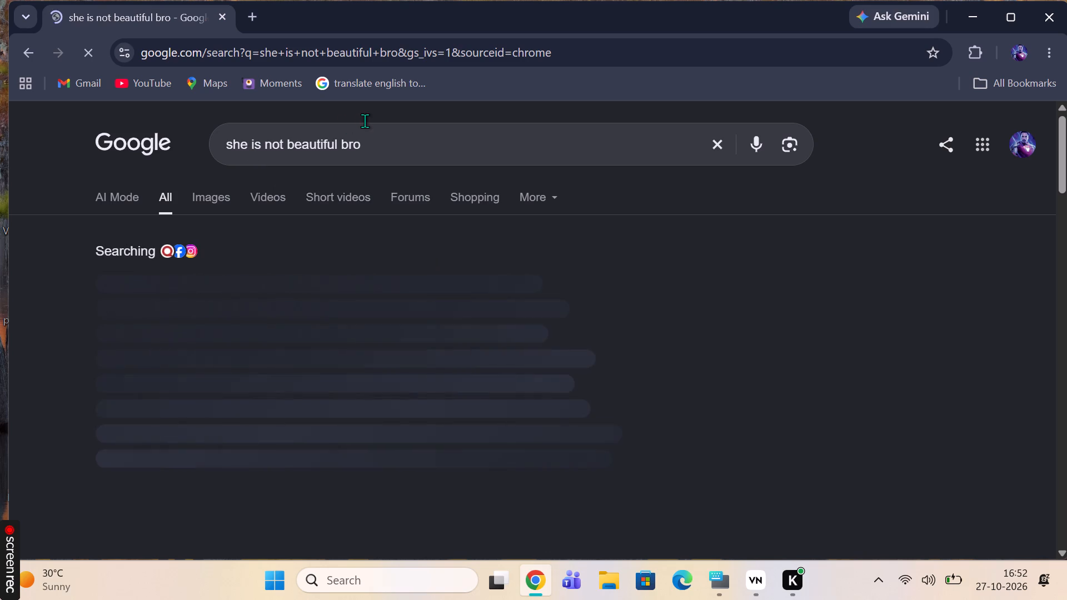
{"action": "left_click_drag", "start_coordinate": [366, 153], "coordinate": [222, 144]}
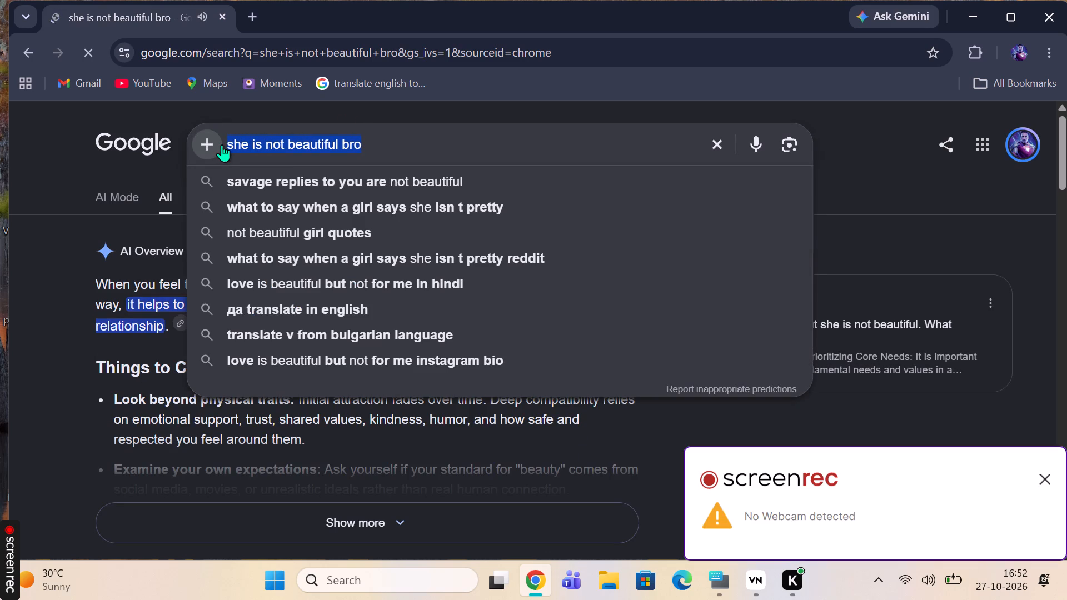
{"action": "key", "text": "ctrl+c"}
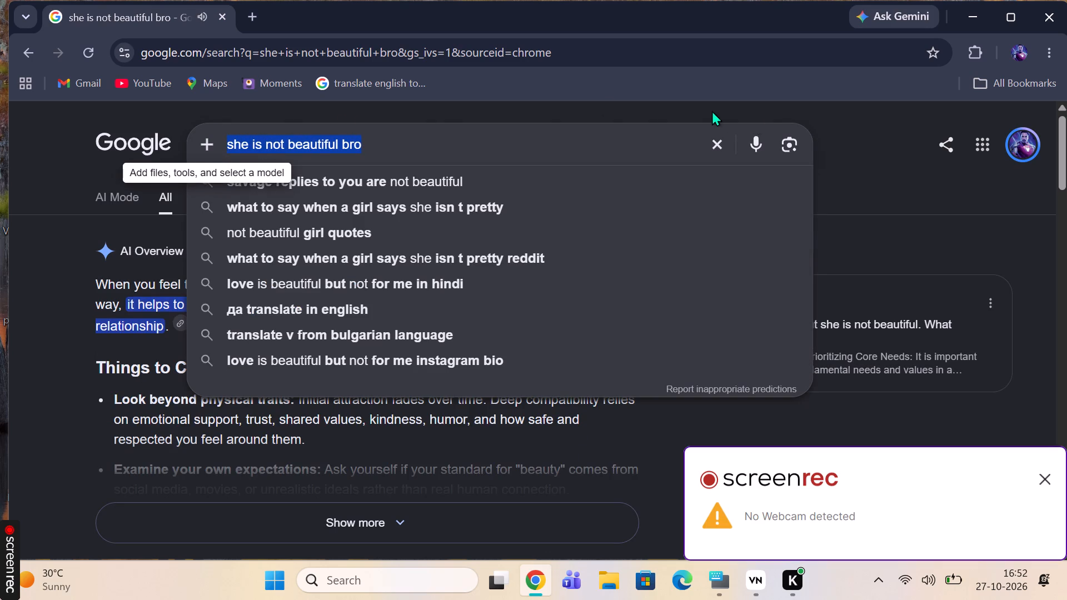
{"action": "left_click", "coordinate": [837, 137]}
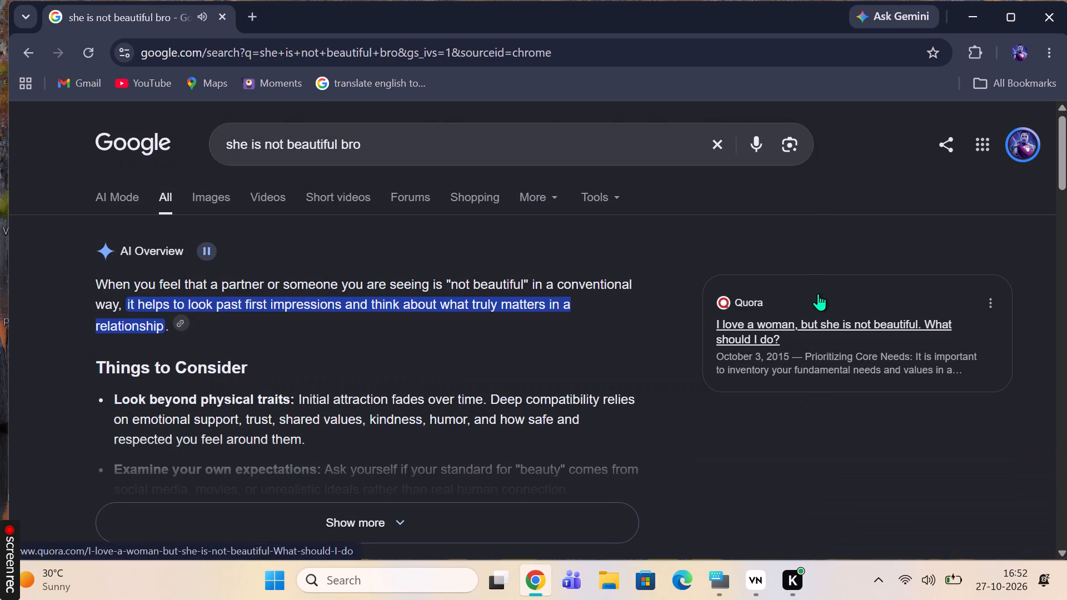
{"action": "left_click", "coordinate": [1051, 27]}
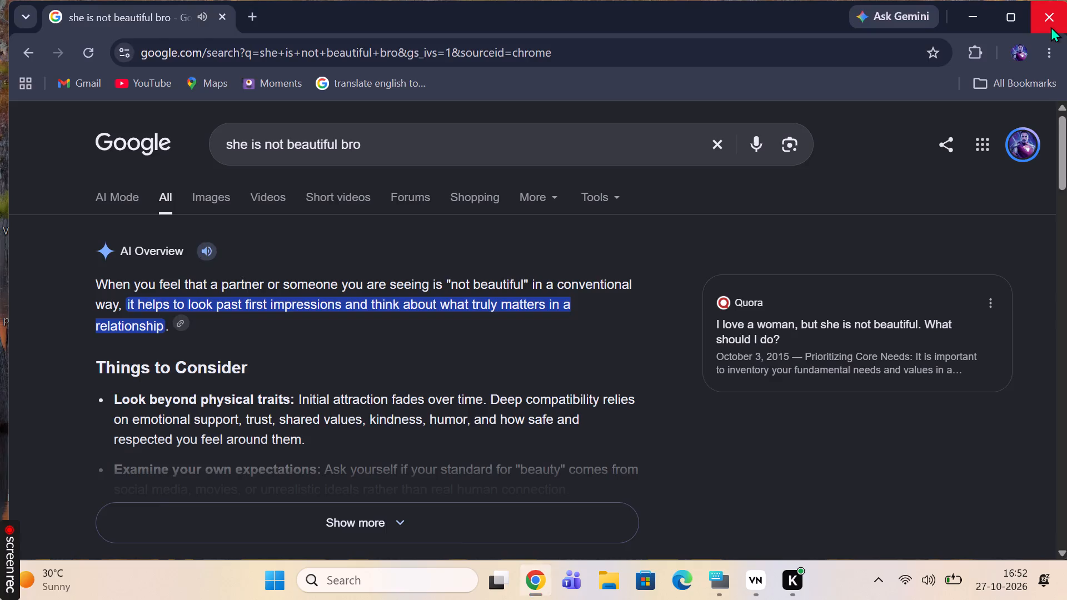
Return to VN and paste "she is not beautiful bro" as the title's text.
{"action": "left_click", "coordinate": [760, 578]}
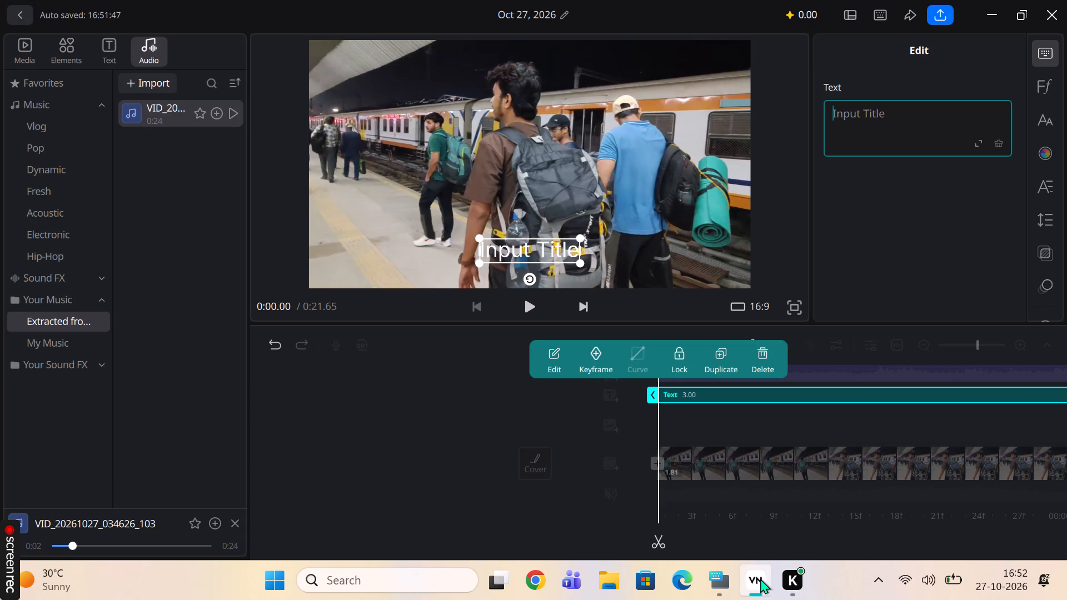
{"action": "double_click", "coordinate": [859, 114]}
{"action": "key", "text": "ctrl+c"}
{"action": "key", "text": "ctrl+v"}
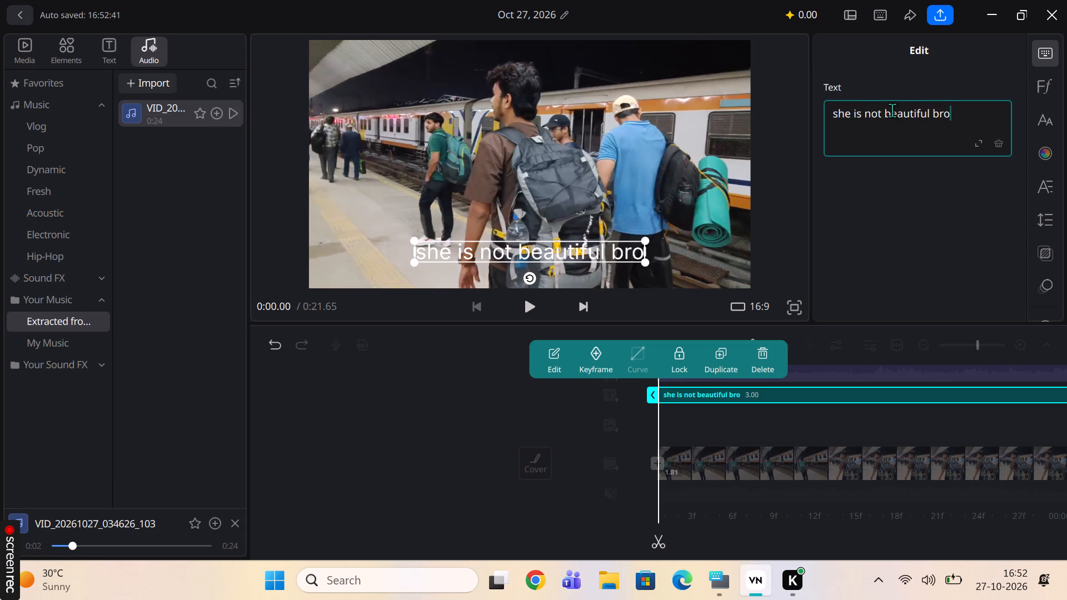
Change the title's font weight to SemiBold.
{"action": "left_click", "coordinate": [1036, 88]}
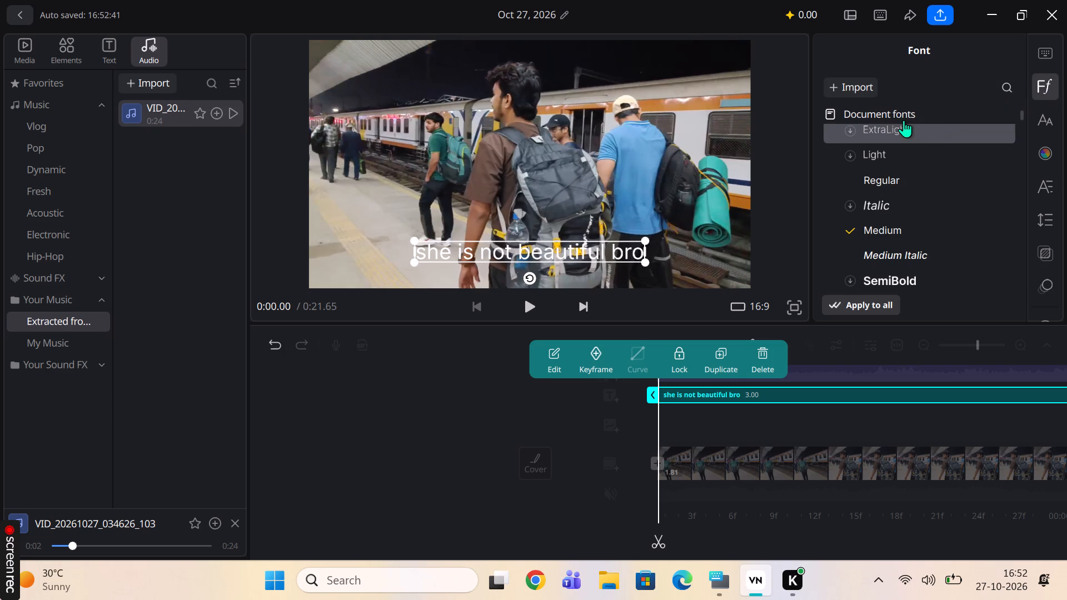
{"action": "left_click", "coordinate": [915, 272]}
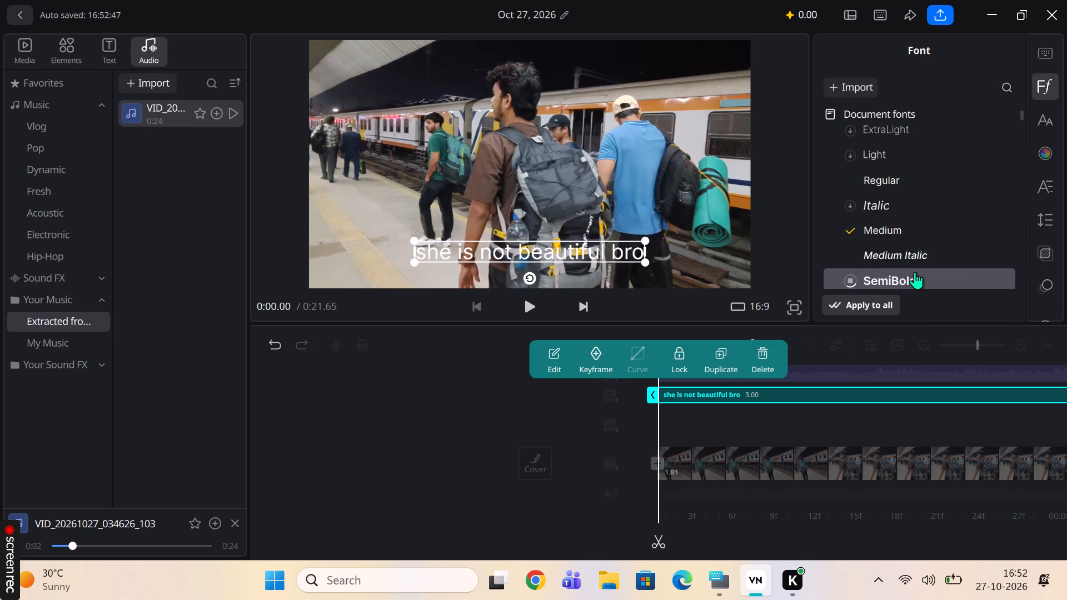
{"action": "scroll", "coordinate": [915, 272], "scroll_direction": "down", "scroll_amount": 2}
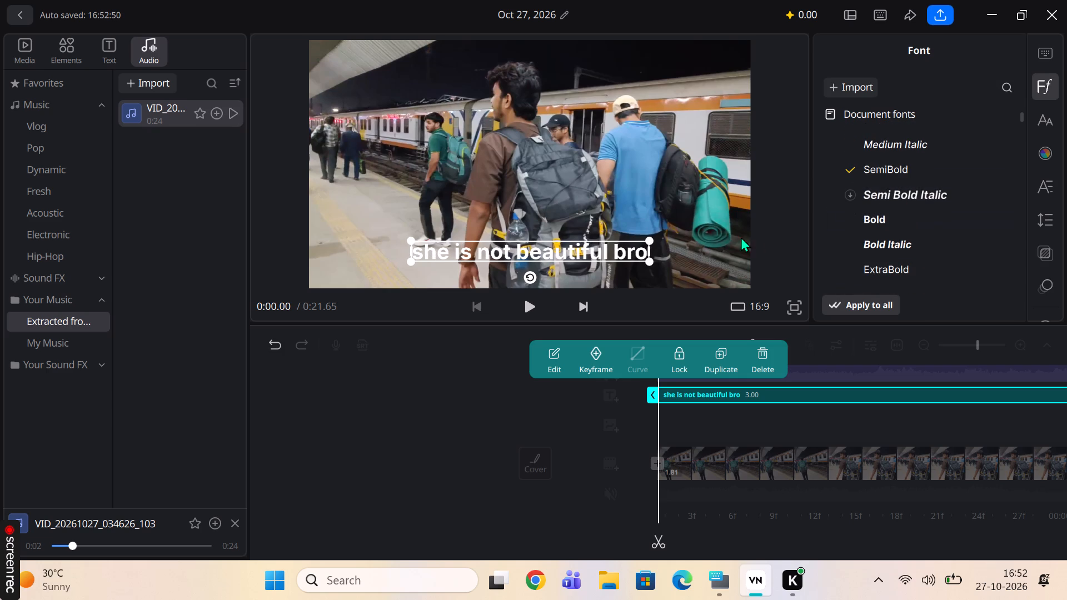
Resize the title's text box to be slightly narrower and move the title slightly higher in the frame.
{"action": "left_click_drag", "start_coordinate": [647, 261], "coordinate": [641, 259]}
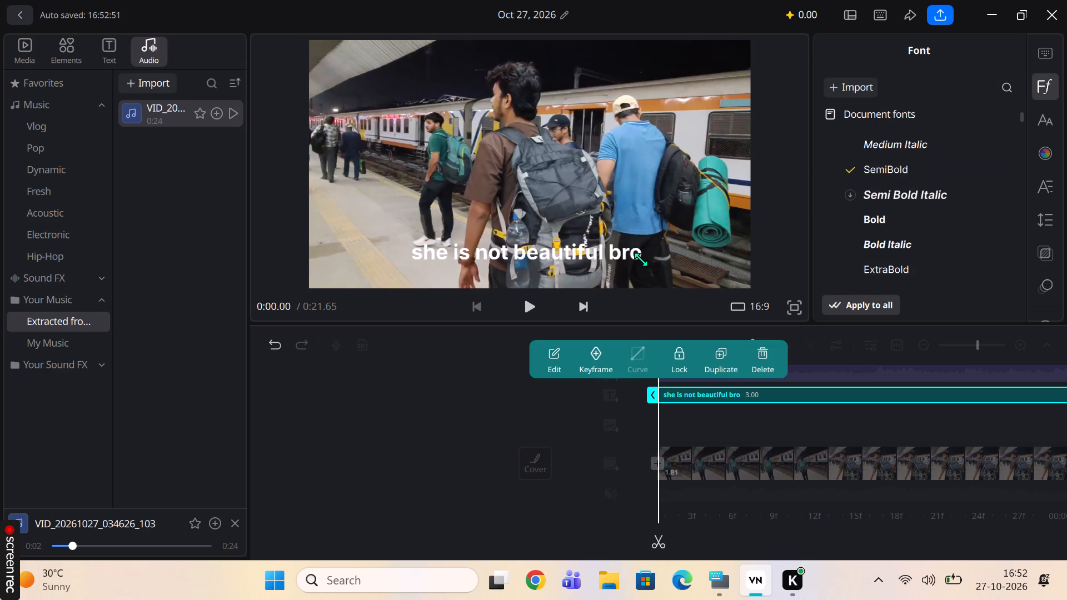
{"action": "left_click_drag", "start_coordinate": [641, 259], "coordinate": [634, 256]}
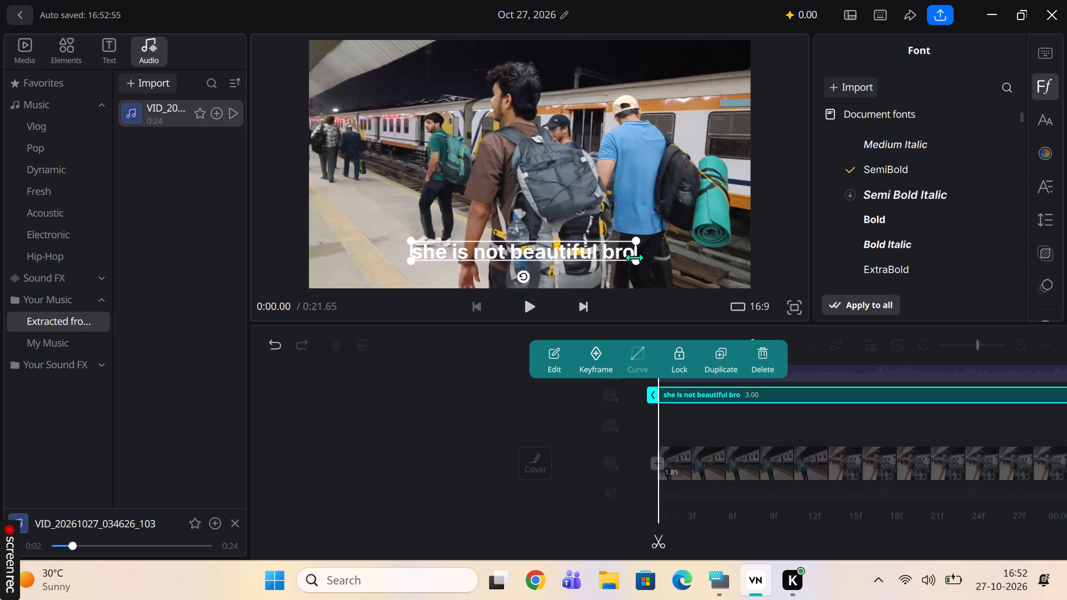
{"action": "left_click_drag", "start_coordinate": [636, 258], "coordinate": [654, 256]}
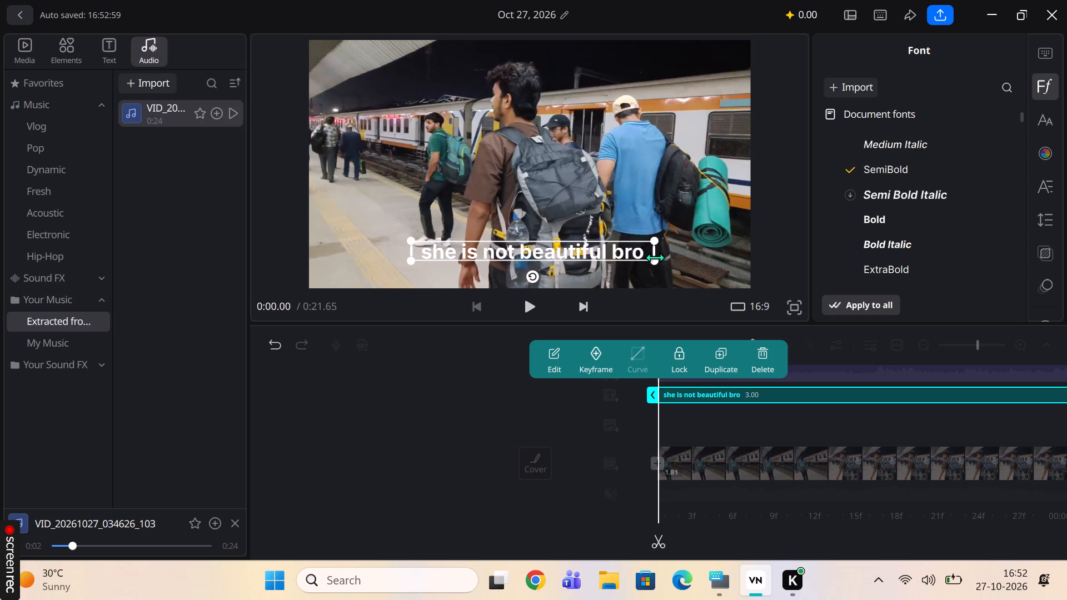
{"action": "left_click_drag", "start_coordinate": [656, 260], "coordinate": [636, 256]}
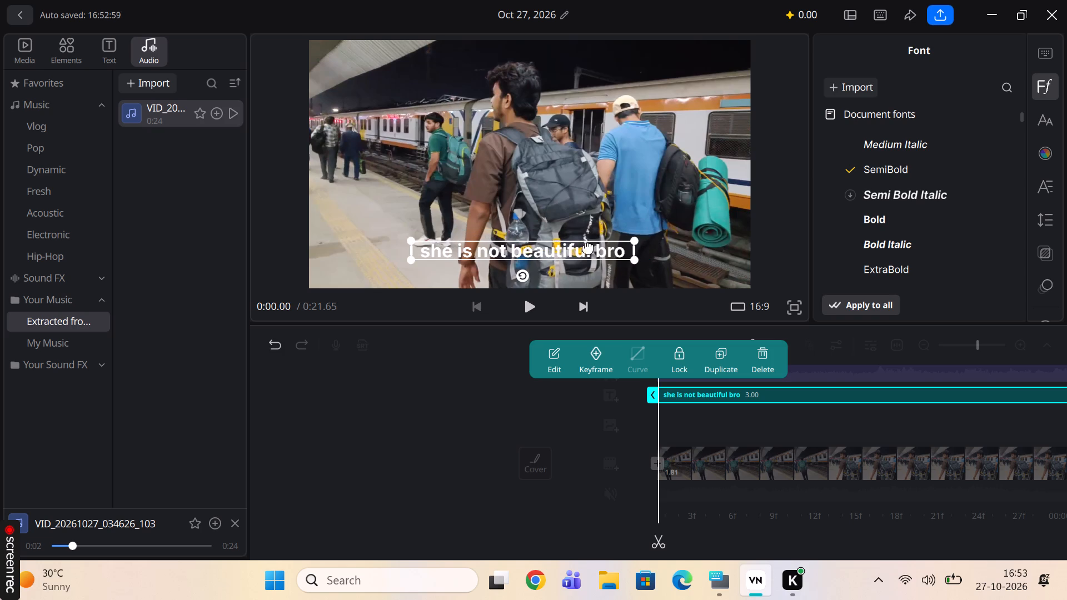
{"action": "left_click_drag", "start_coordinate": [570, 247], "coordinate": [573, 240]}
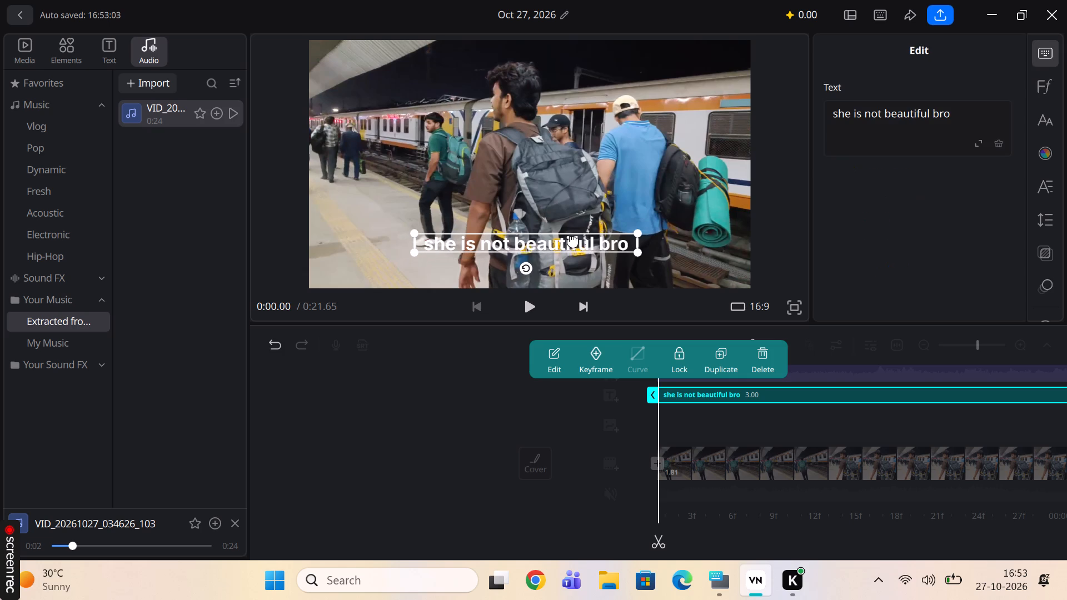
Set the title's font size to 14.
{"action": "left_click", "coordinate": [1046, 78]}
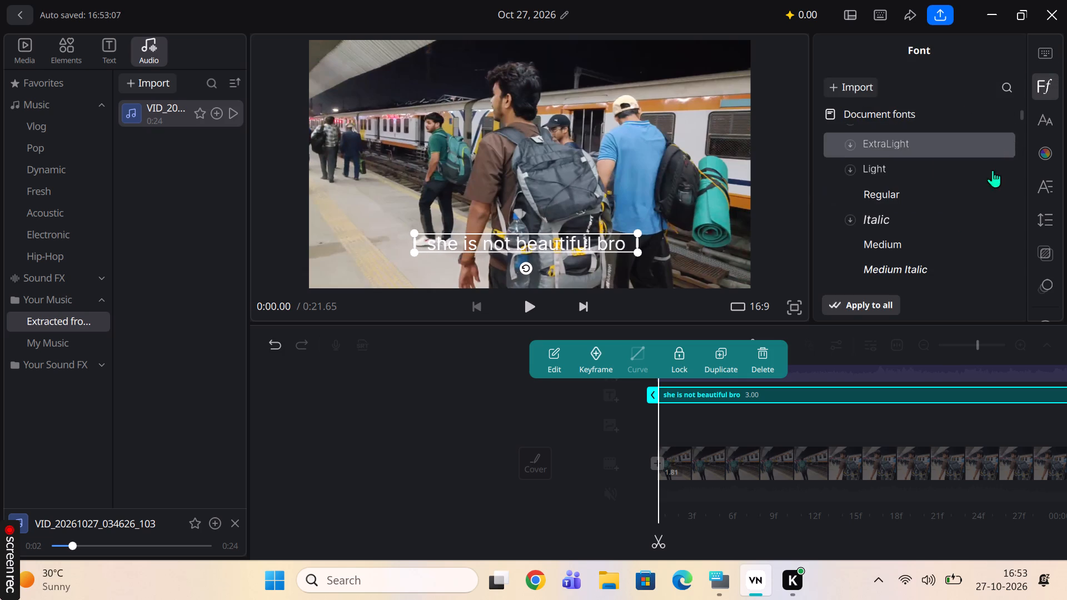
{"action": "left_click", "coordinate": [1046, 113]}
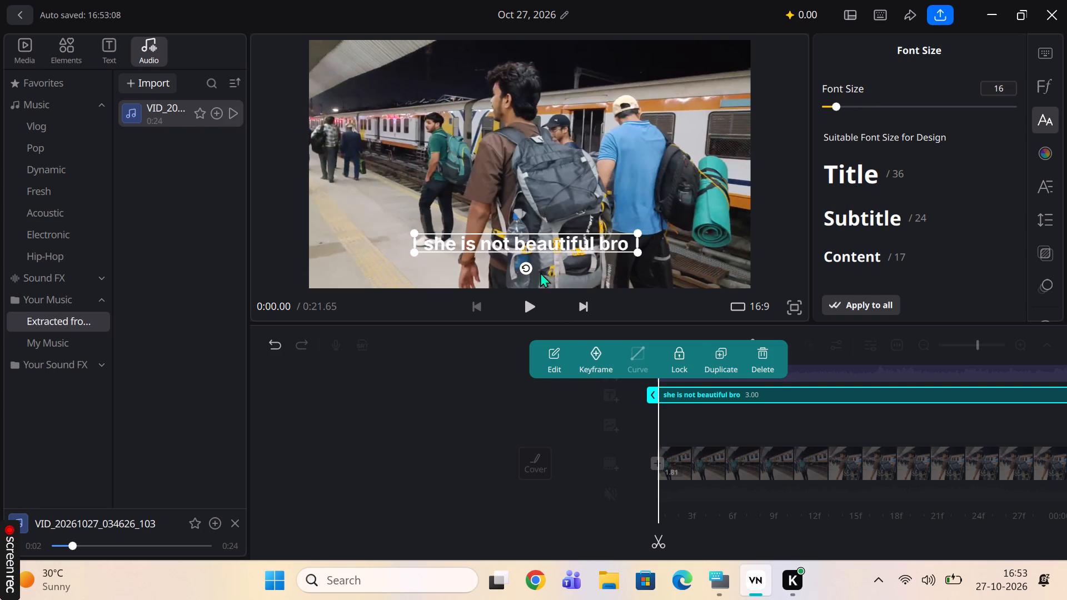
{"action": "left_click", "coordinate": [512, 244]}
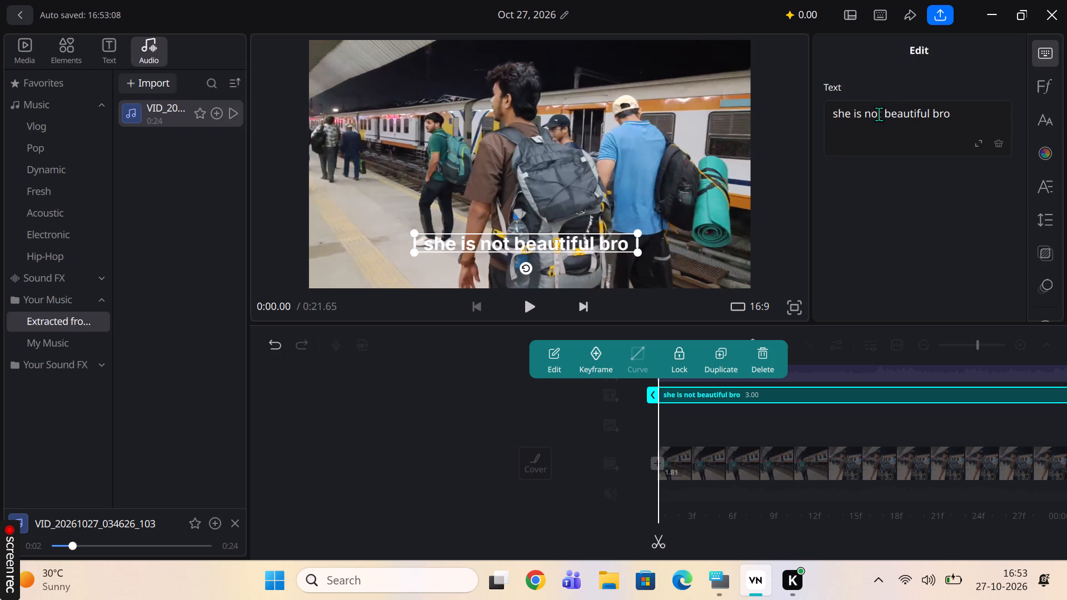
{"action": "left_click_drag", "start_coordinate": [881, 114], "coordinate": [931, 109]}
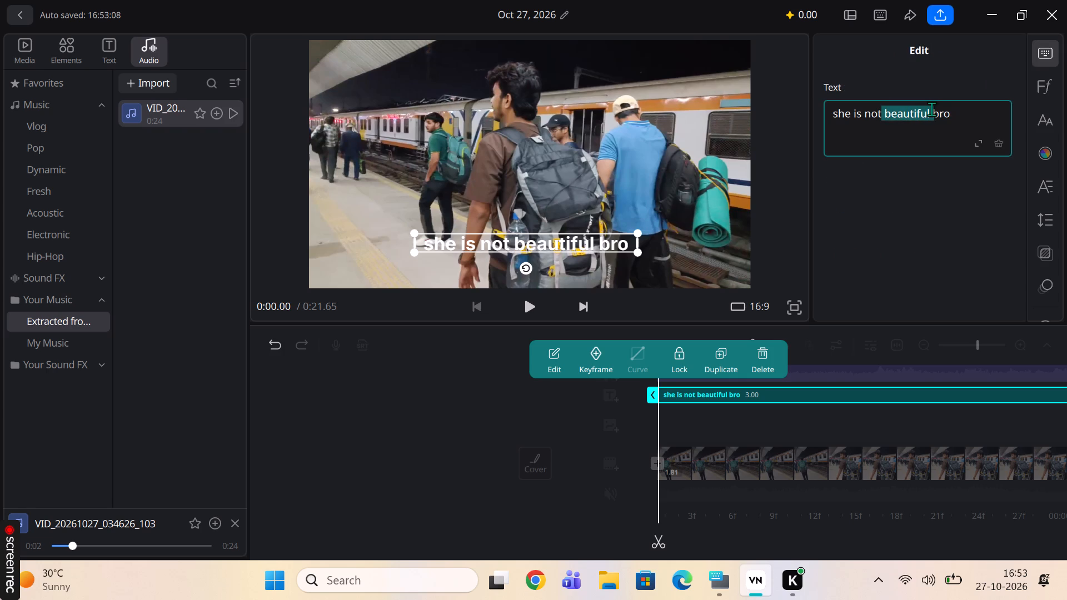
{"action": "left_click", "coordinate": [1046, 114]}
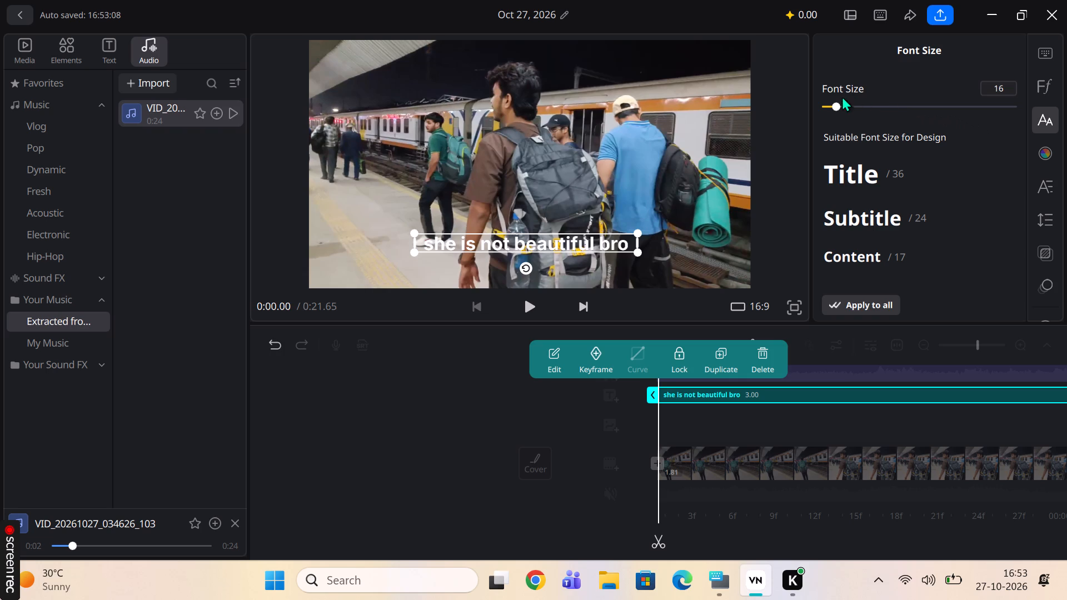
{"action": "left_click", "coordinate": [833, 105]}
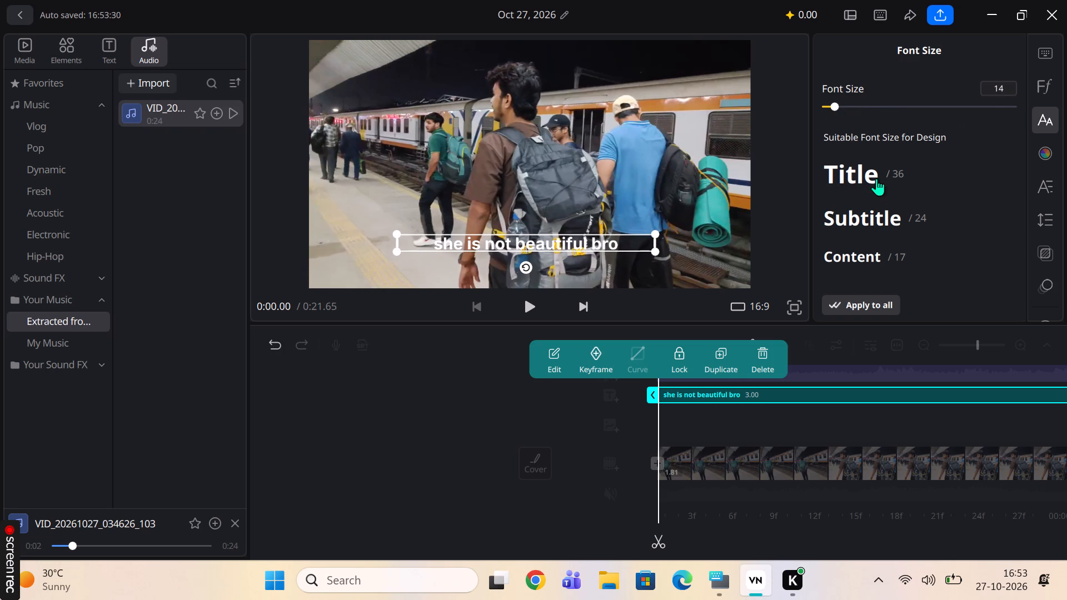
{"action": "scroll", "coordinate": [925, 246], "scroll_direction": "down", "scroll_amount": 2}
Apply the colour style with white text and a black outline to the title.
{"action": "left_click", "coordinate": [1042, 141]}
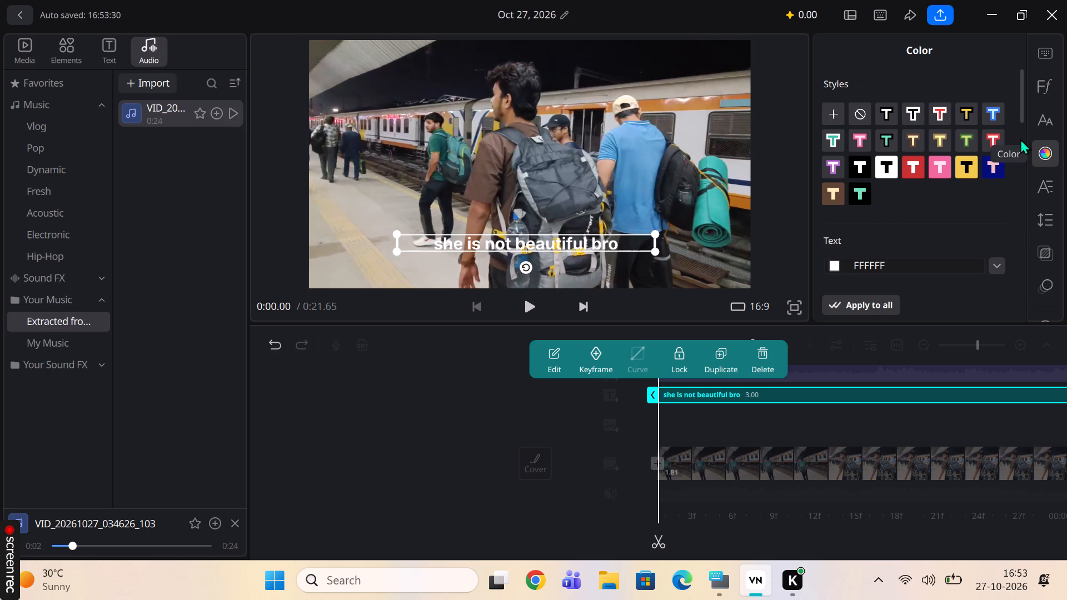
{"action": "left_click", "coordinate": [886, 118]}
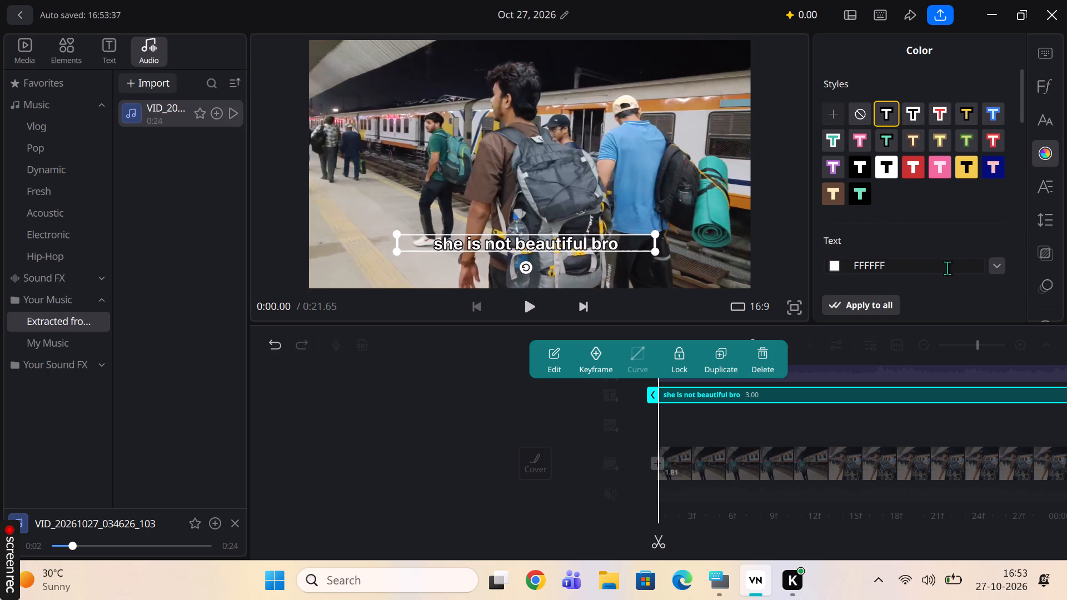
Enable a black (000000) background behind the title text.
{"action": "scroll", "coordinate": [871, 244], "scroll_direction": "down", "scroll_amount": 1}
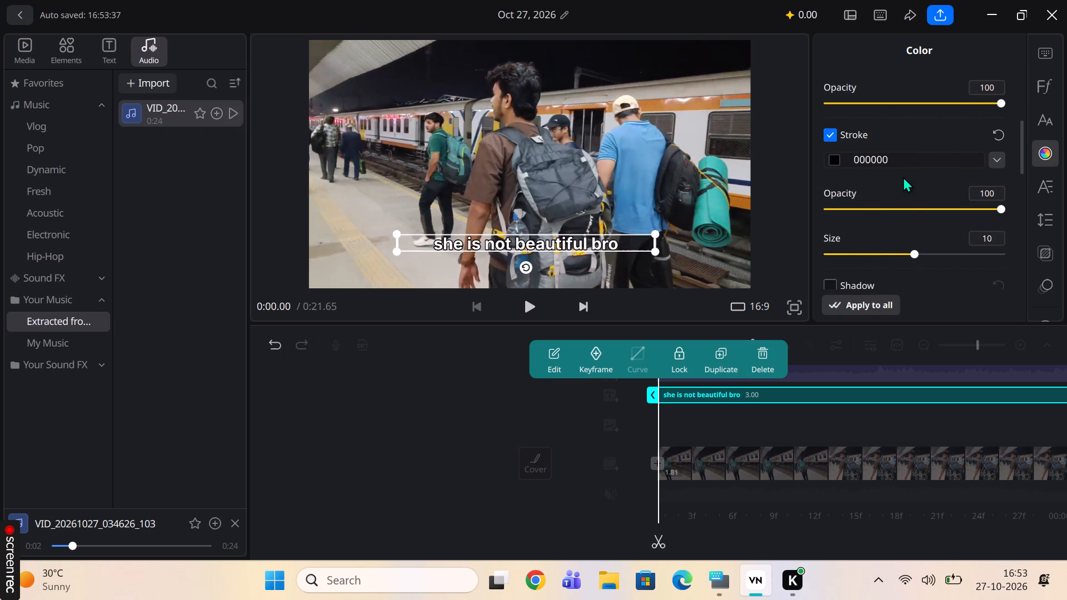
{"action": "scroll", "coordinate": [903, 242], "scroll_direction": "down", "scroll_amount": 1}
{"action": "scroll", "coordinate": [926, 200], "scroll_direction": "down", "scroll_amount": 4}
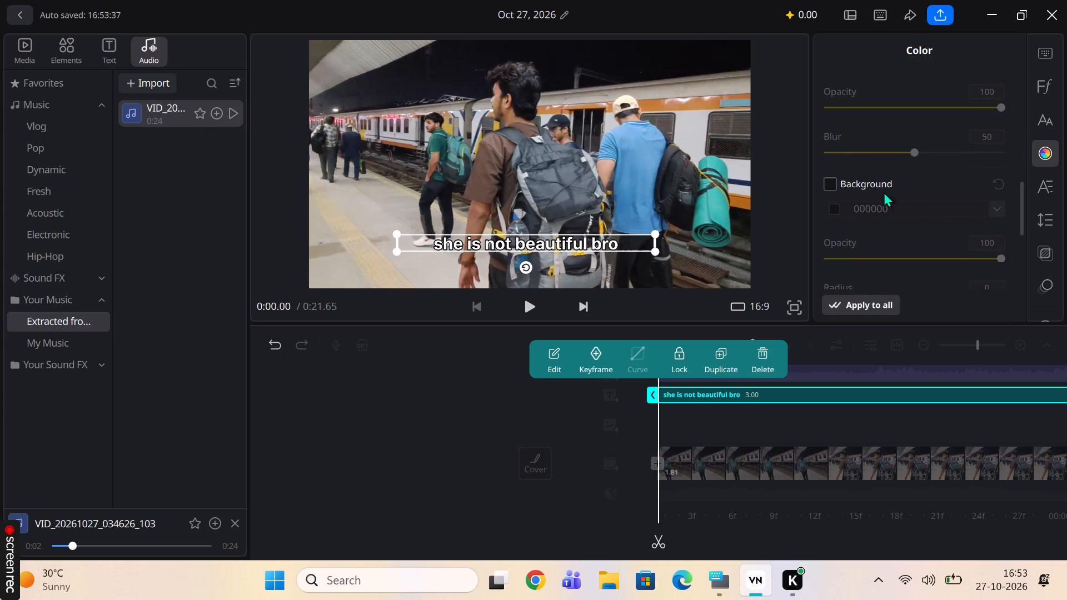
{"action": "left_click", "coordinate": [836, 183]}
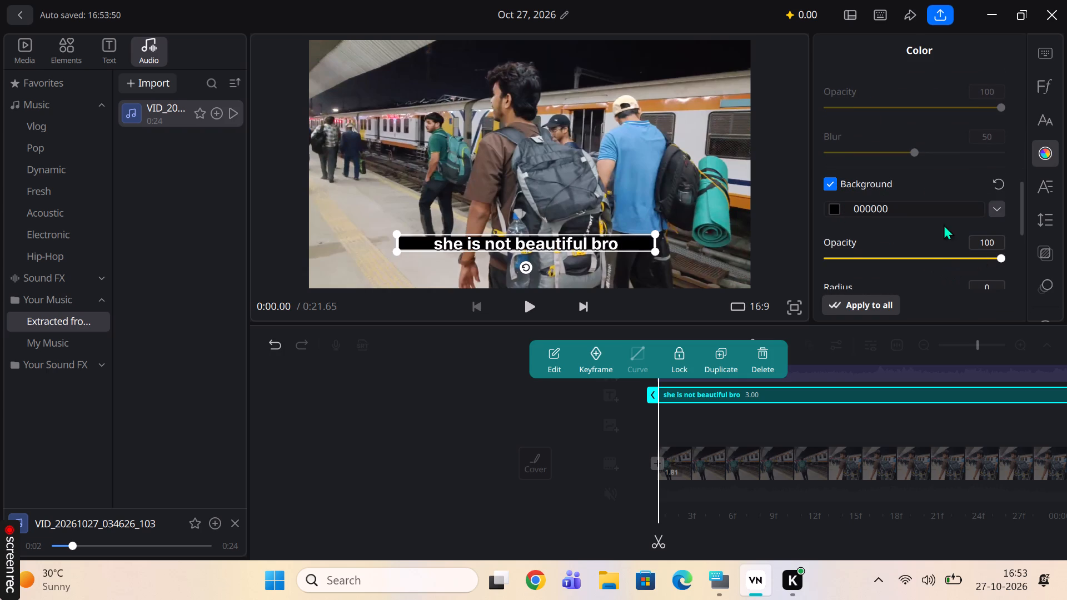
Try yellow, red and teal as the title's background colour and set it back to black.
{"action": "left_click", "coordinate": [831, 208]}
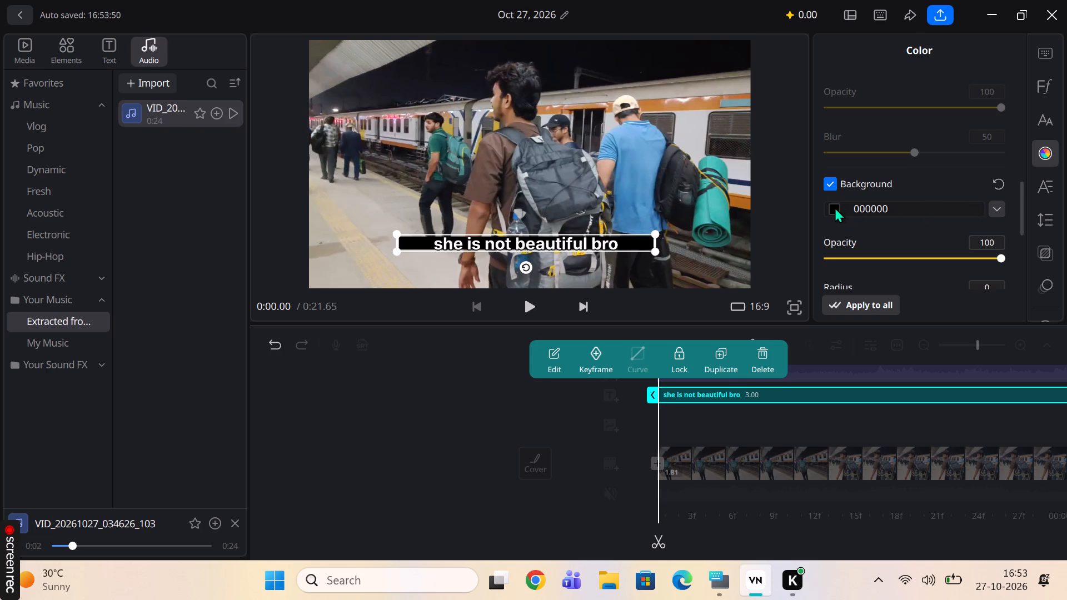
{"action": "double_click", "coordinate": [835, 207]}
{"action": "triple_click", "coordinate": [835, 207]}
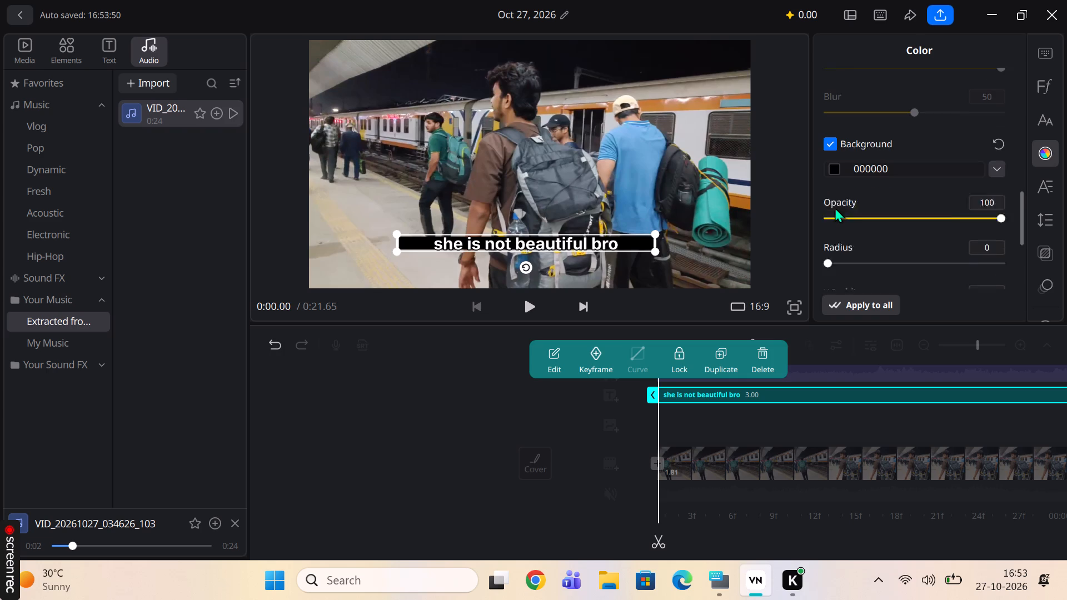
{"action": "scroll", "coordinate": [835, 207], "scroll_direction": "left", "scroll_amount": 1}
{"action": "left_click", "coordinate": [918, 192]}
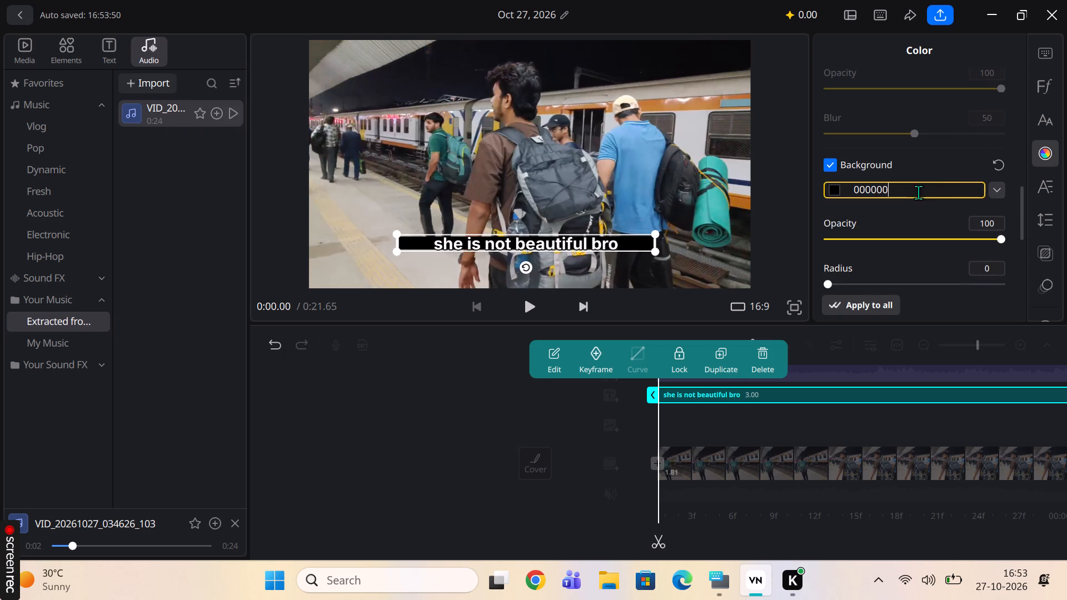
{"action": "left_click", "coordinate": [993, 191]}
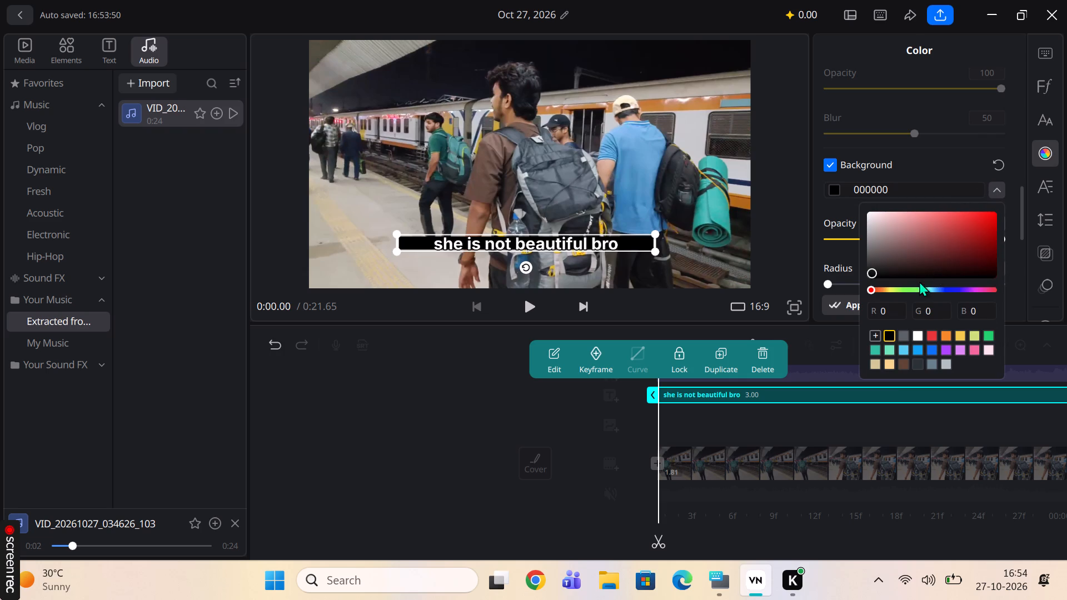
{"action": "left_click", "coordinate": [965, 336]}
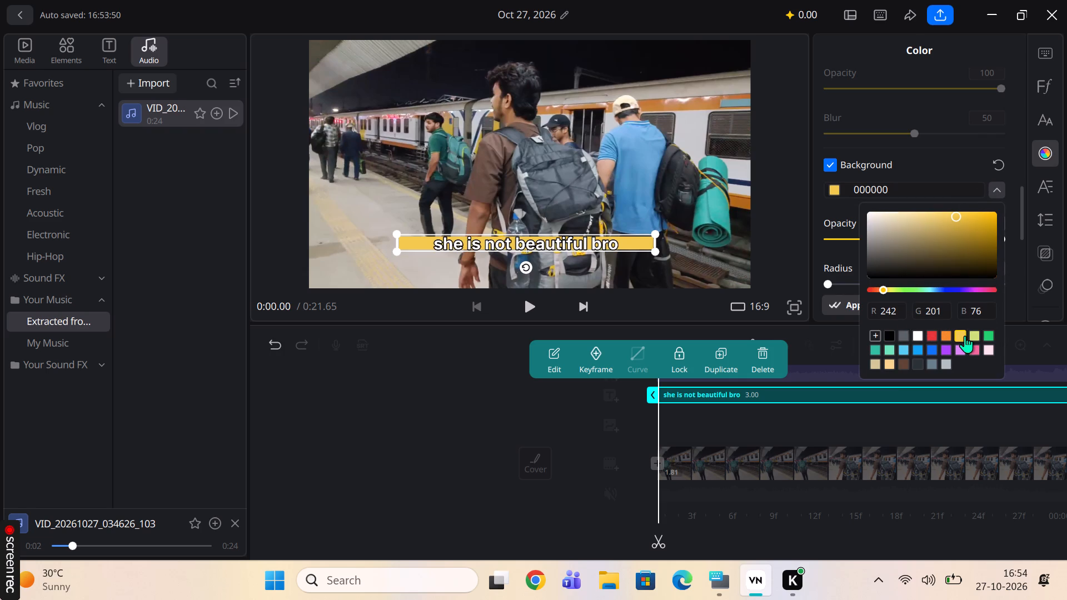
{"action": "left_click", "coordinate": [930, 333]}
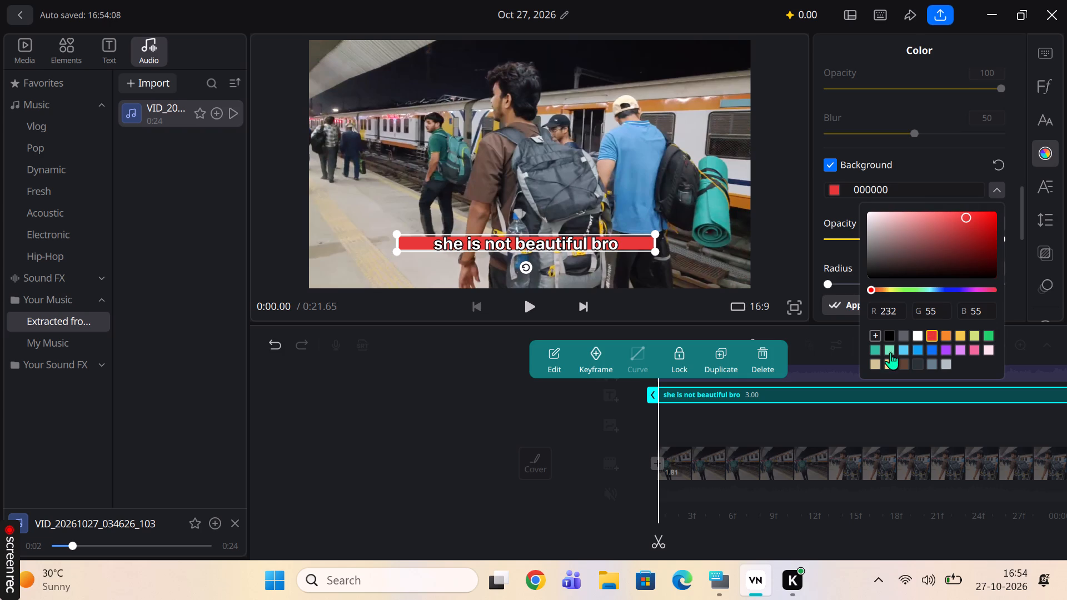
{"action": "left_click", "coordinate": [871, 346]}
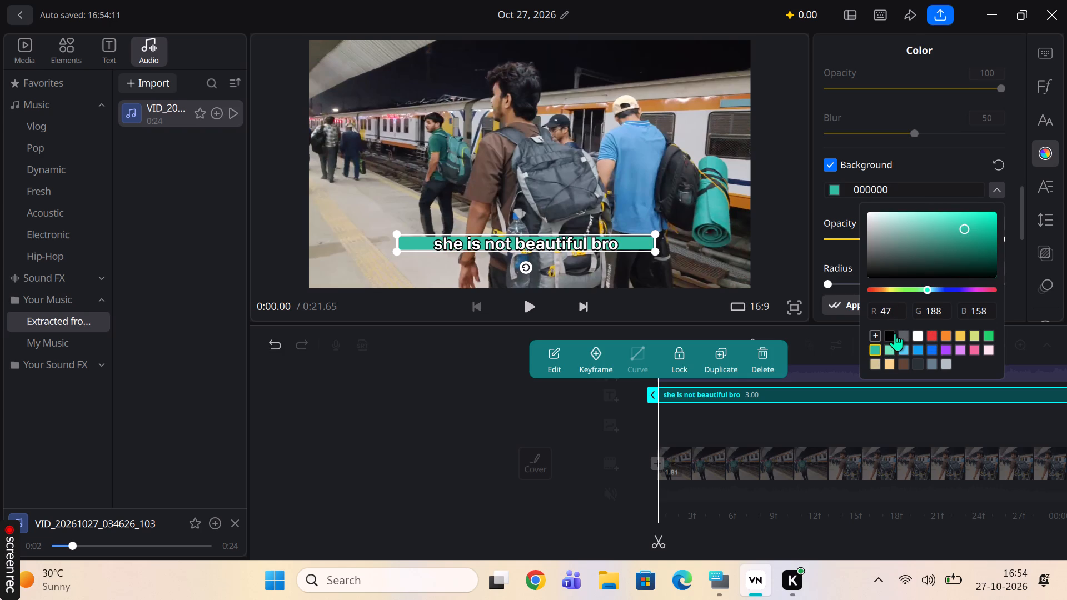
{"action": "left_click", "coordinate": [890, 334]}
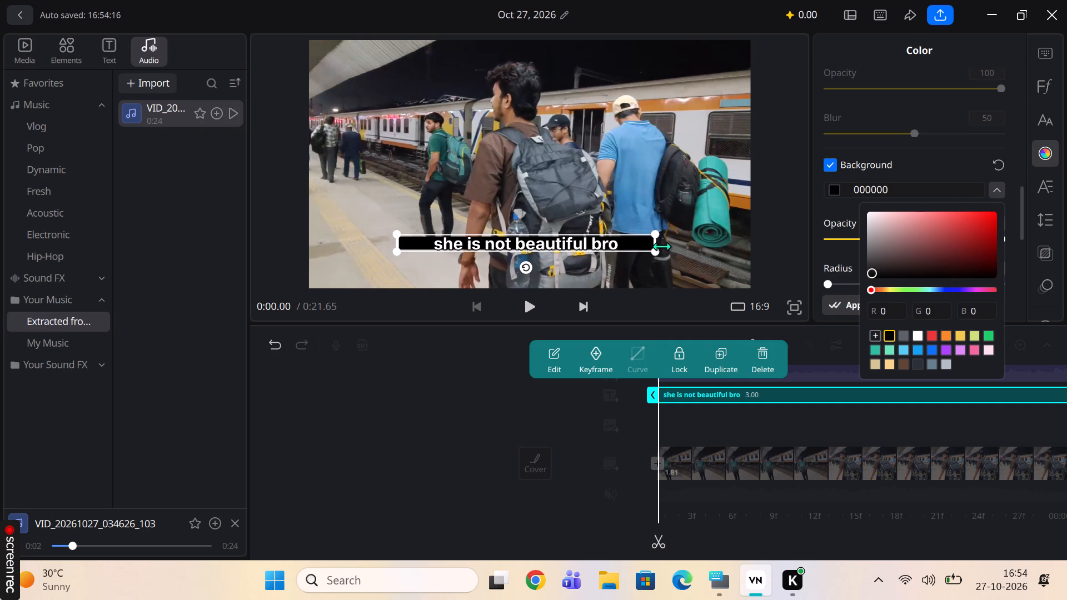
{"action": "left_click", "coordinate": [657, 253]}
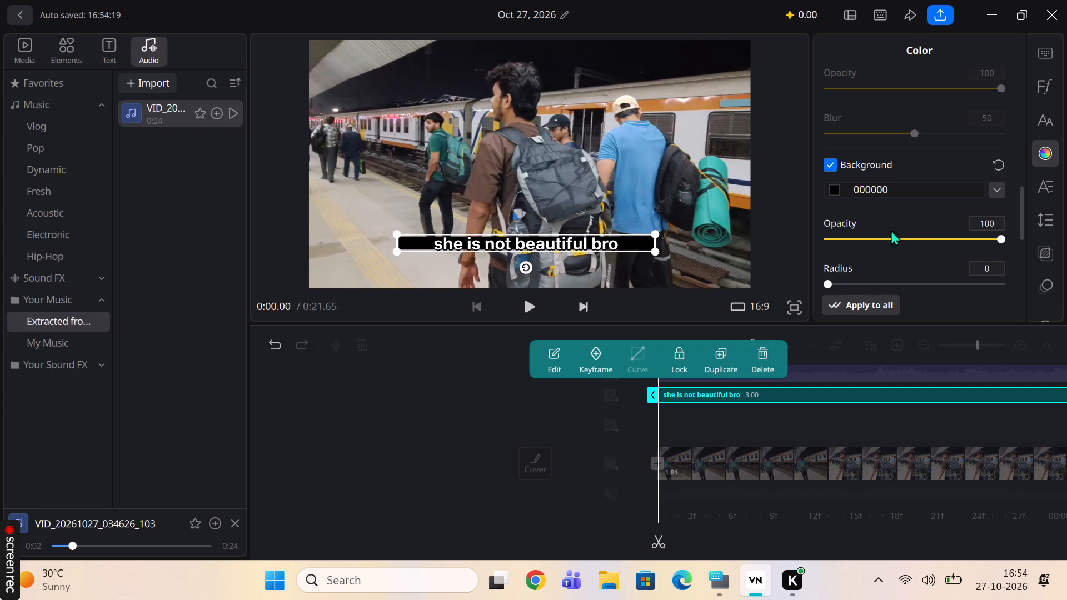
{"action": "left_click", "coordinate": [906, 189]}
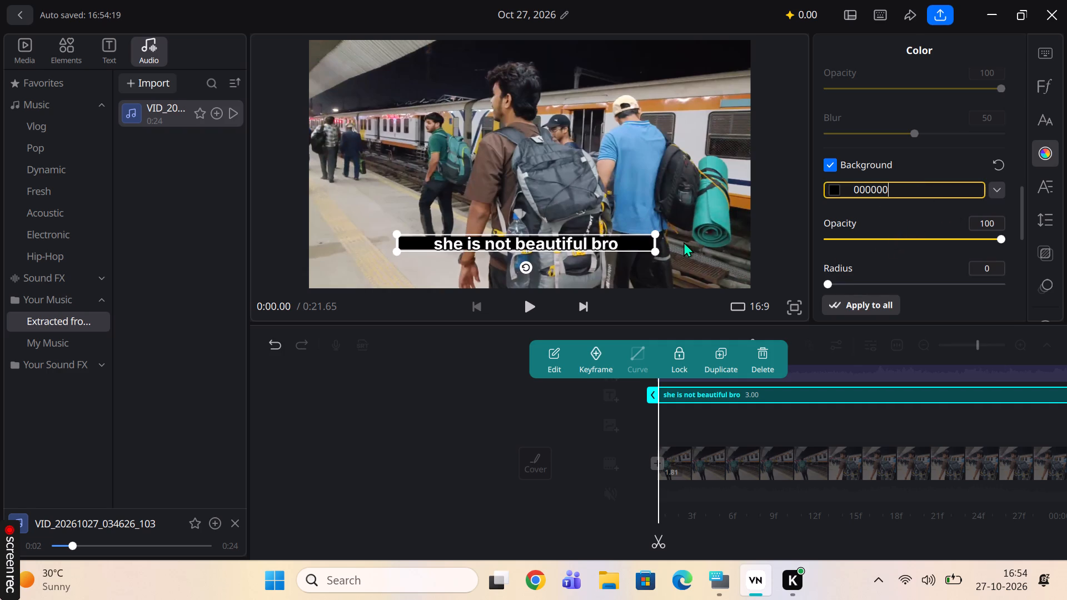
Enlarge the title's text box slightly in the frame.
{"action": "left_click_drag", "start_coordinate": [659, 252], "coordinate": [660, 257]}
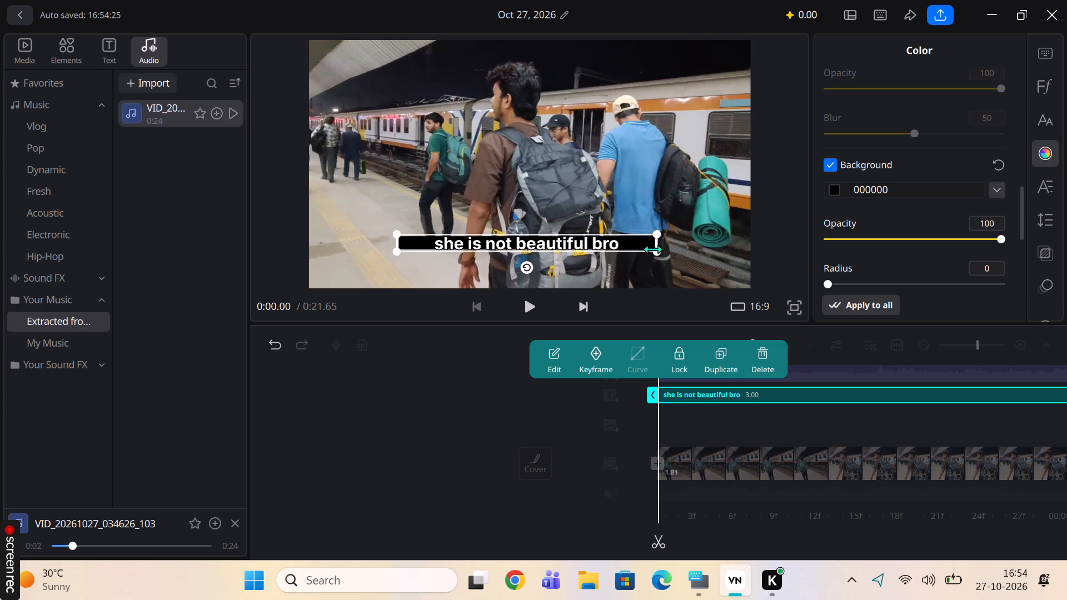
{"action": "left_click_drag", "start_coordinate": [656, 253], "coordinate": [661, 261]}
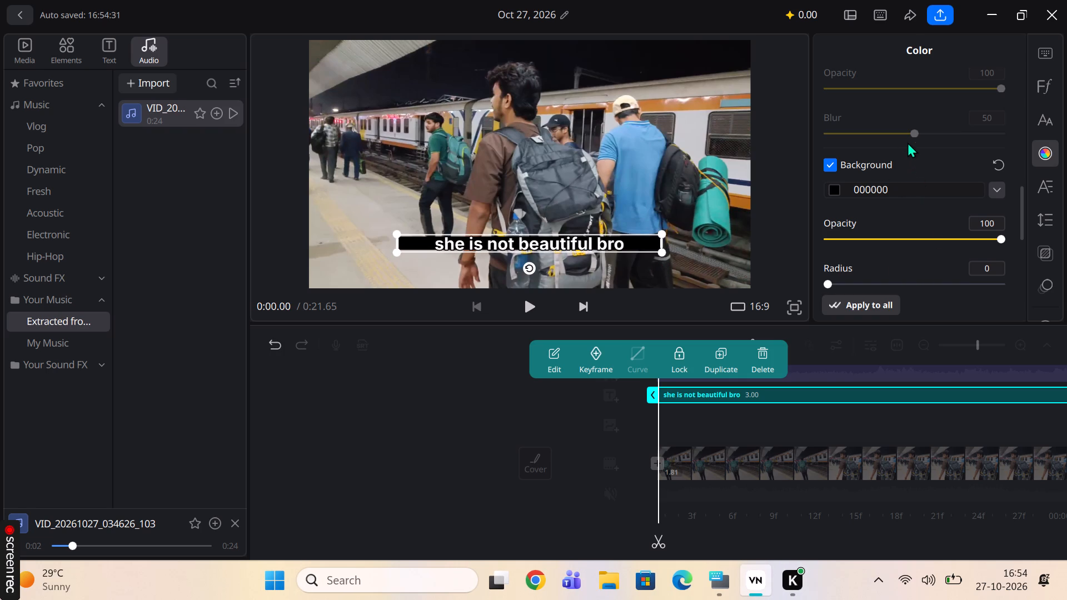
Set the title background's opacity to 43 and its corner radius to 3.
{"action": "left_click_drag", "start_coordinate": [1008, 234], "coordinate": [996, 237]}
{"action": "left_click_drag", "start_coordinate": [996, 237], "coordinate": [999, 237]}
{"action": "left_click_drag", "start_coordinate": [999, 237], "coordinate": [886, 238]}
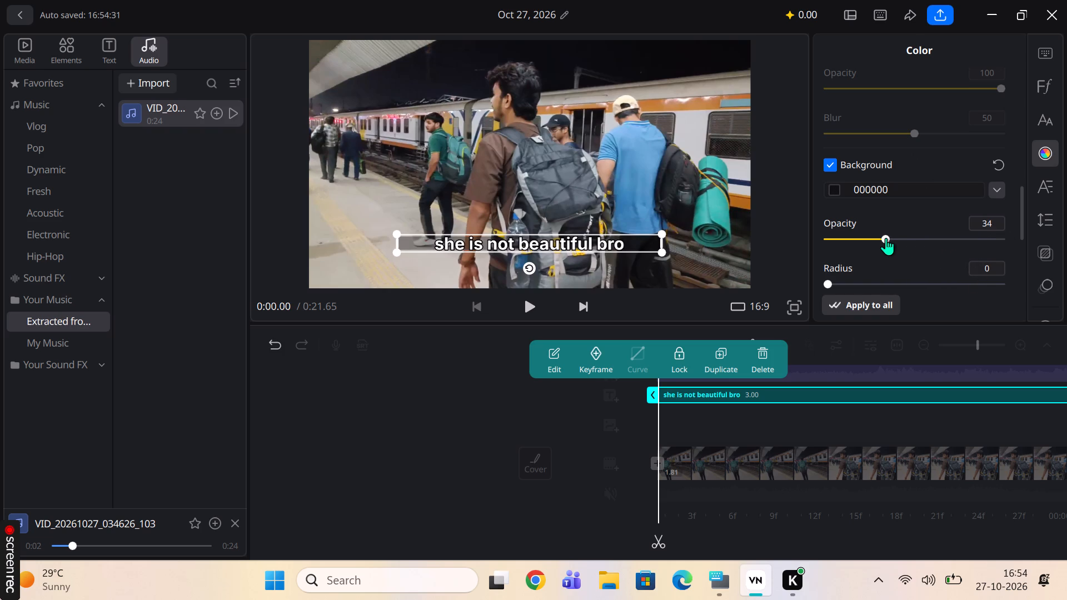
{"action": "left_click_drag", "start_coordinate": [886, 238], "coordinate": [901, 237]}
{"action": "left_click_drag", "start_coordinate": [825, 282], "coordinate": [837, 281]}
{"action": "left_click_drag", "start_coordinate": [837, 281], "coordinate": [830, 281]}
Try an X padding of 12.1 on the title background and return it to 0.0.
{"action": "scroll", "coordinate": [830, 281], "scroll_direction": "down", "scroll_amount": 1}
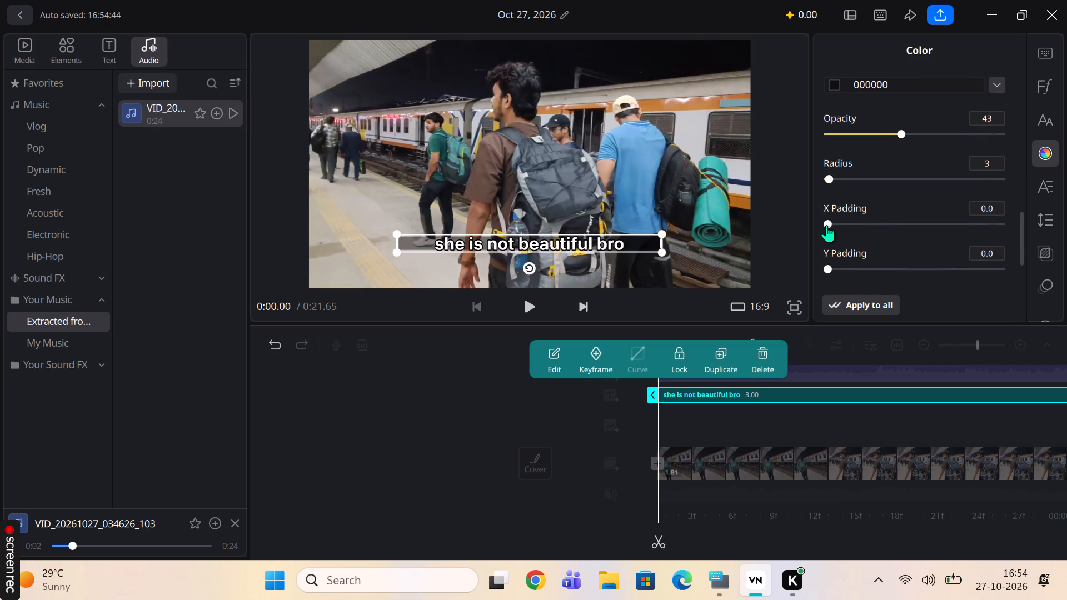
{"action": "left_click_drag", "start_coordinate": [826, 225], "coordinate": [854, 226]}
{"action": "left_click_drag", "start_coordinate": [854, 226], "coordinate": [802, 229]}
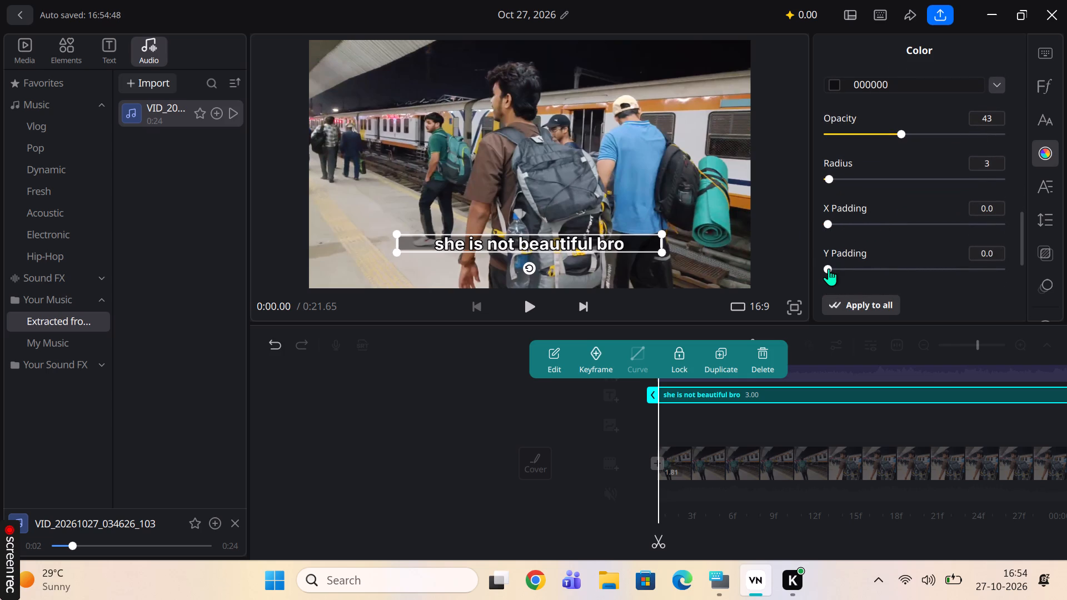
Set the title background's Y padding to 6.9.
{"action": "left_click_drag", "start_coordinate": [829, 268], "coordinate": [850, 266]}
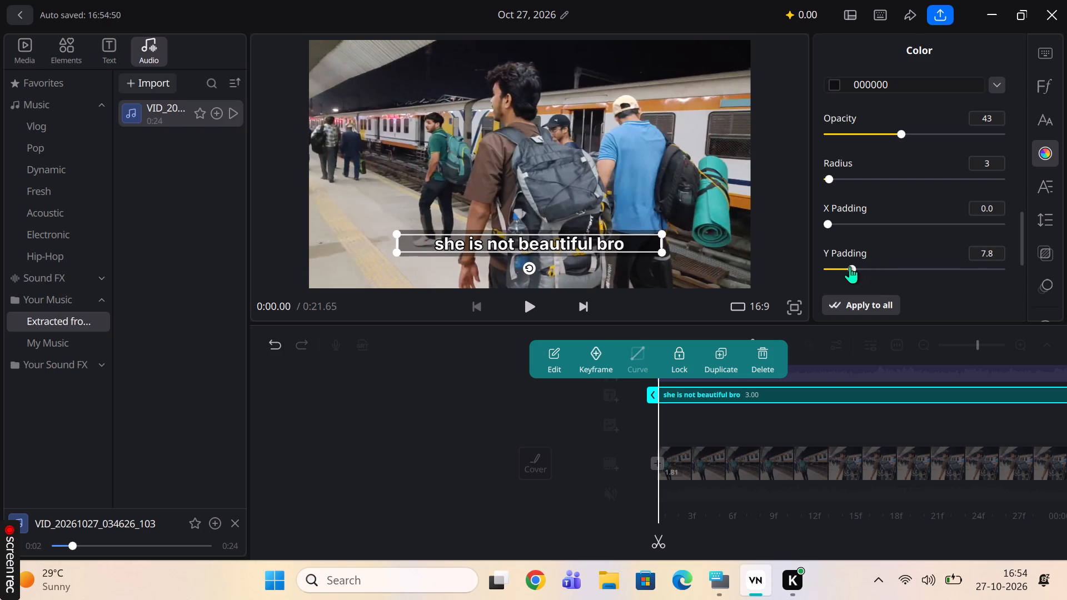
{"action": "left_click_drag", "start_coordinate": [850, 266], "coordinate": [849, 267]}
Shift the title background with an X offset of 6.4 and a Y offset of 3.4.
{"action": "scroll", "coordinate": [904, 281], "scroll_direction": "down", "scroll_amount": 2}
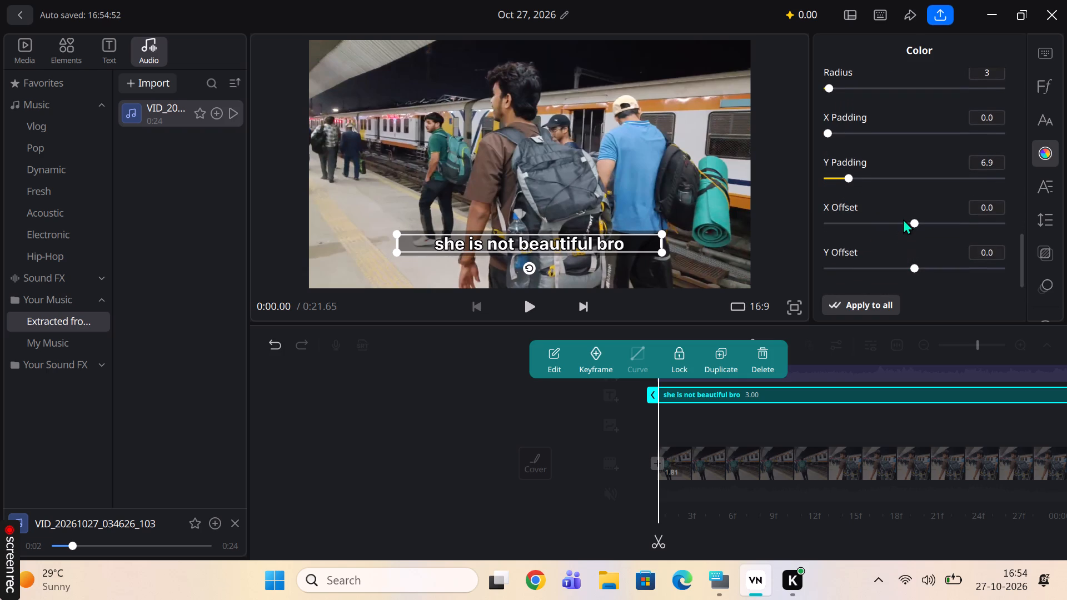
{"action": "left_click_drag", "start_coordinate": [911, 222], "coordinate": [914, 221]}
{"action": "left_click_drag", "start_coordinate": [914, 221], "coordinate": [920, 219]}
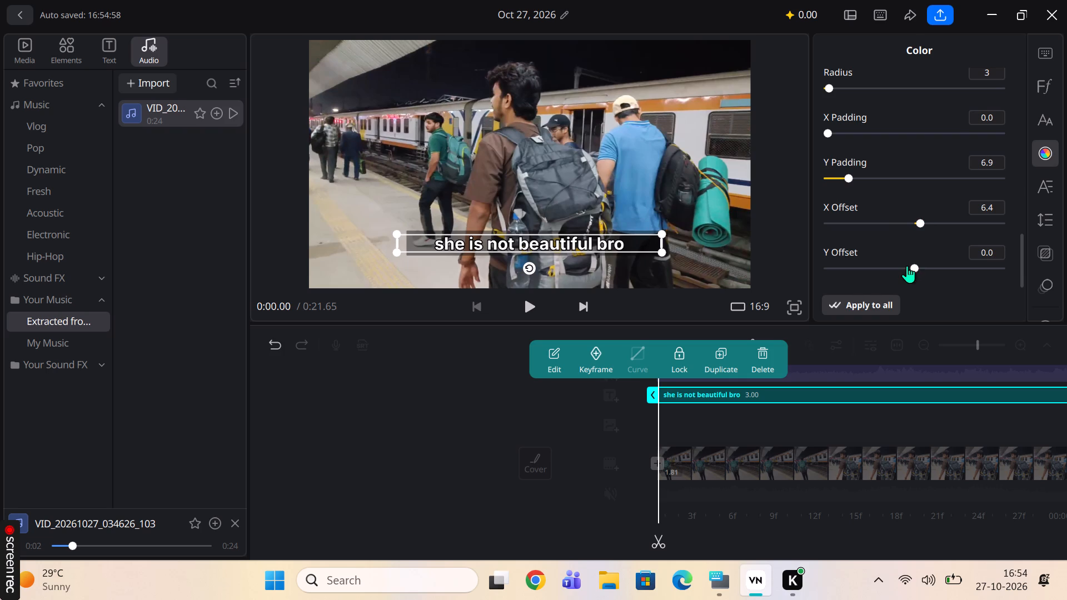
{"action": "left_click", "coordinate": [915, 267]}
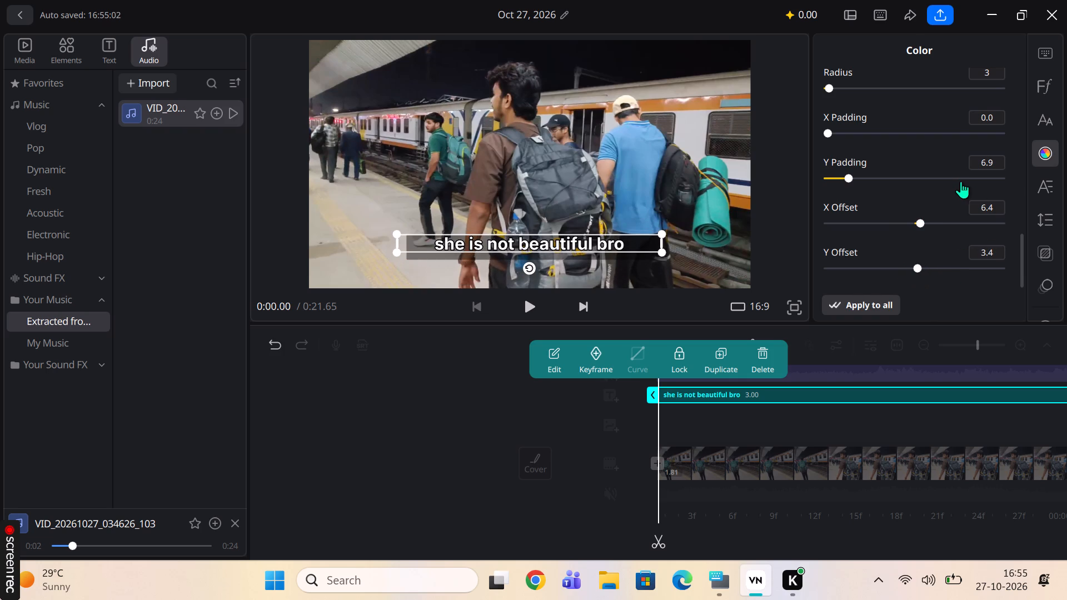
Play the edit from the start to the end of the mountain footage to review the styled caption and the clips.
{"action": "scroll", "coordinate": [959, 181], "scroll_direction": "down", "scroll_amount": 2}
{"action": "scroll", "coordinate": [959, 181], "scroll_direction": "up", "scroll_amount": 5}
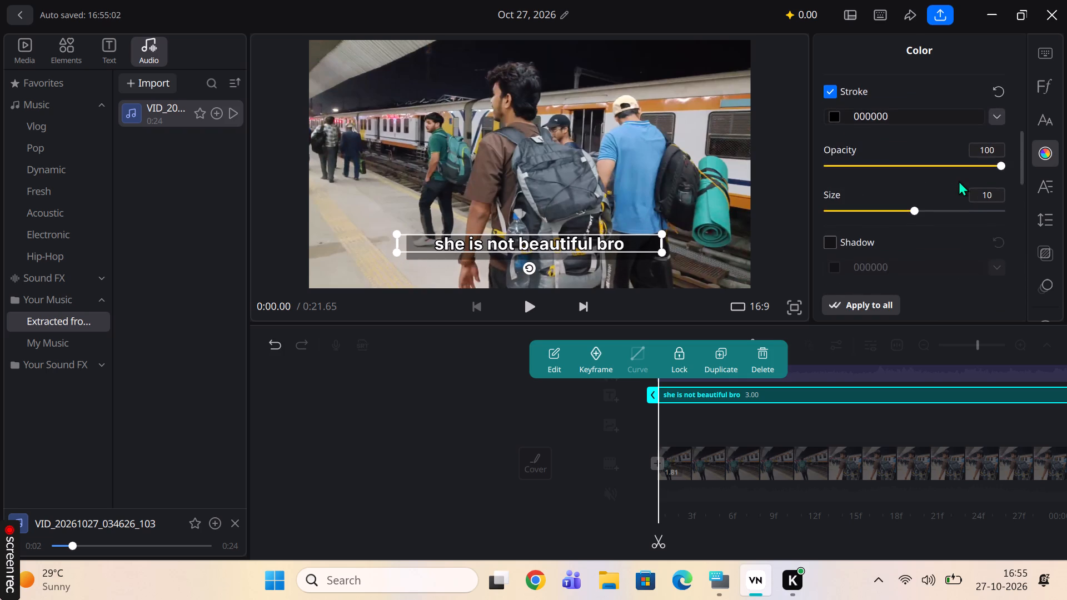
{"action": "scroll", "coordinate": [959, 181], "scroll_direction": "up", "scroll_amount": 3}
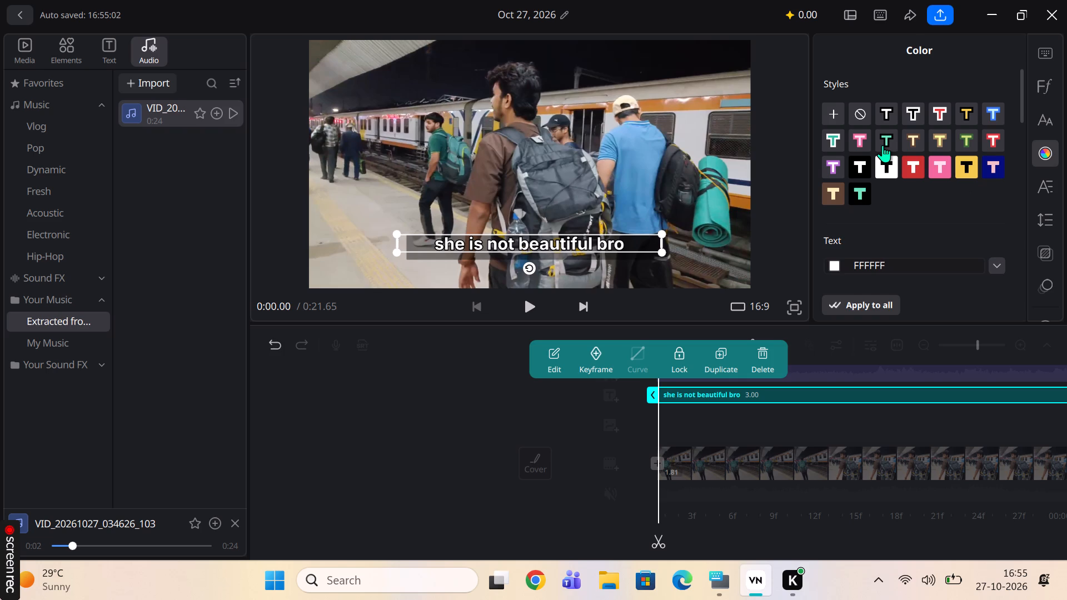
{"action": "left_click", "coordinate": [737, 213]}
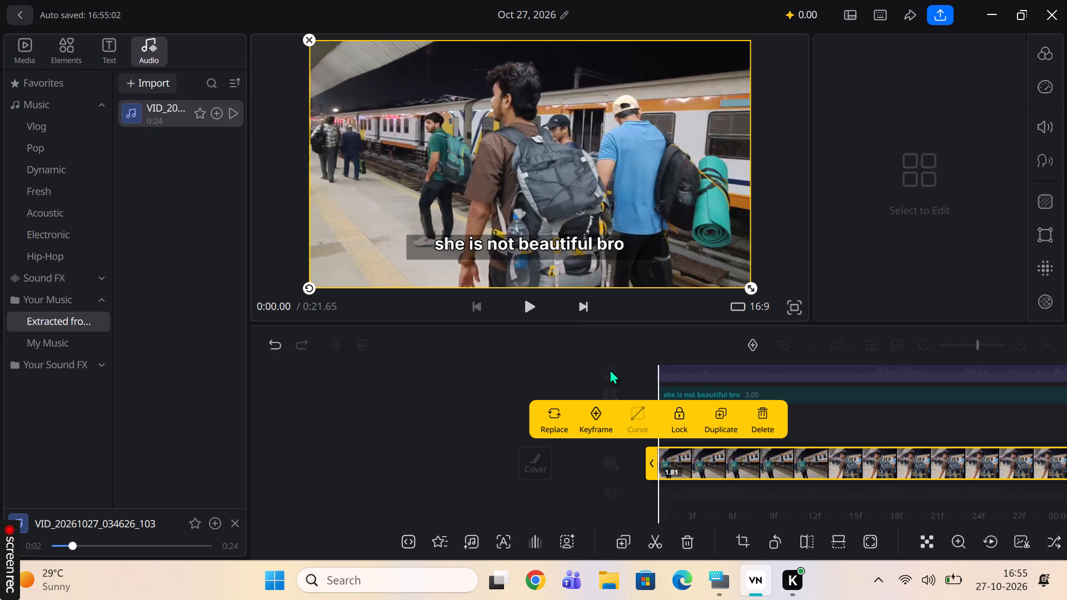
{"action": "left_click", "coordinate": [529, 314]}
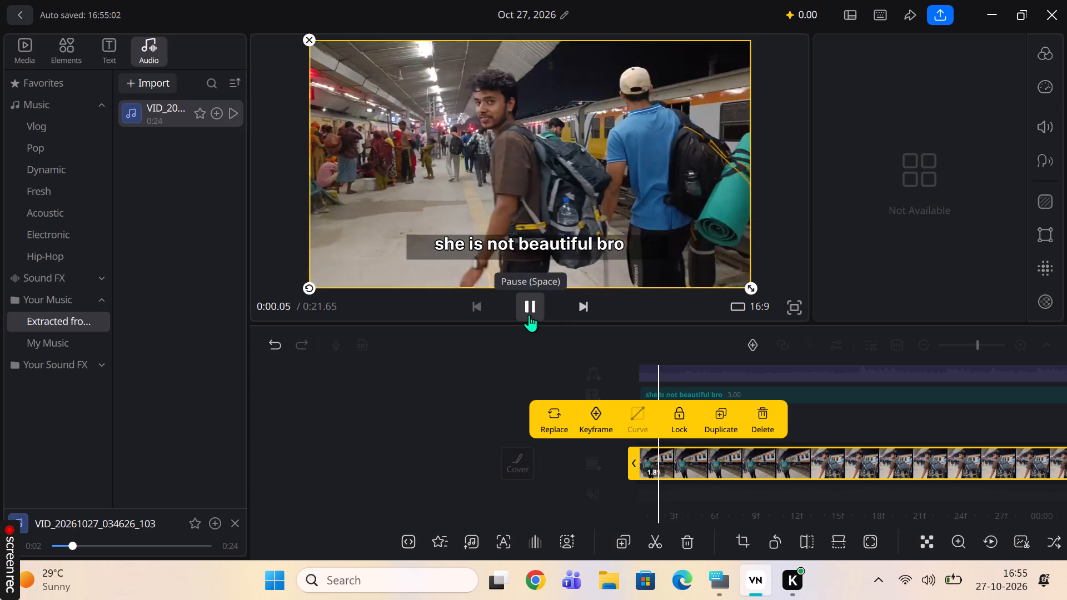
{"action": "key", "text": "space"}
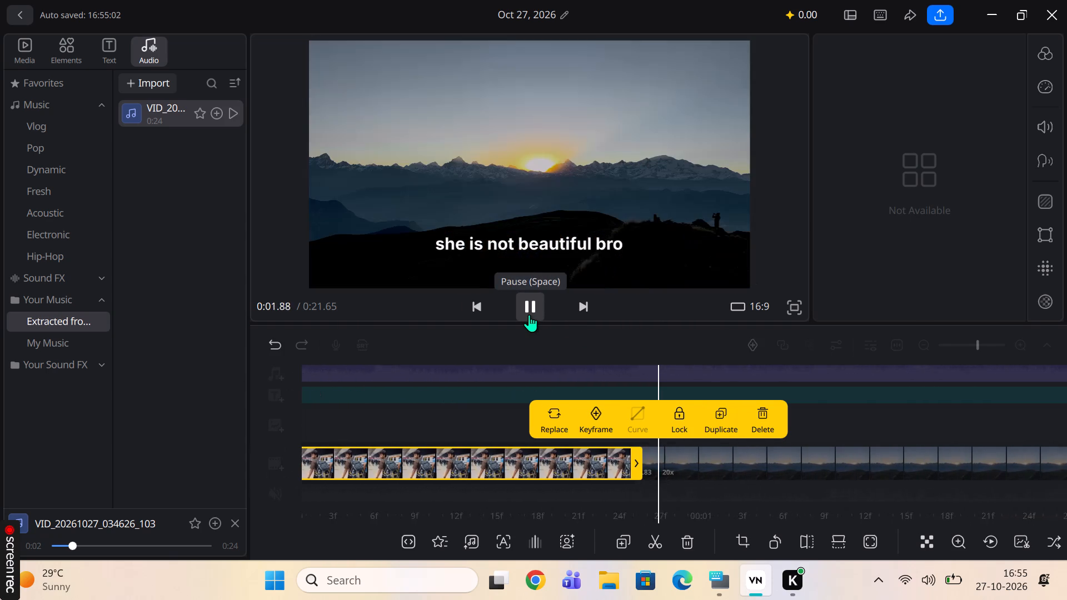
{"action": "scroll", "coordinate": [446, 419], "scroll_direction": "right", "scroll_amount": 12}
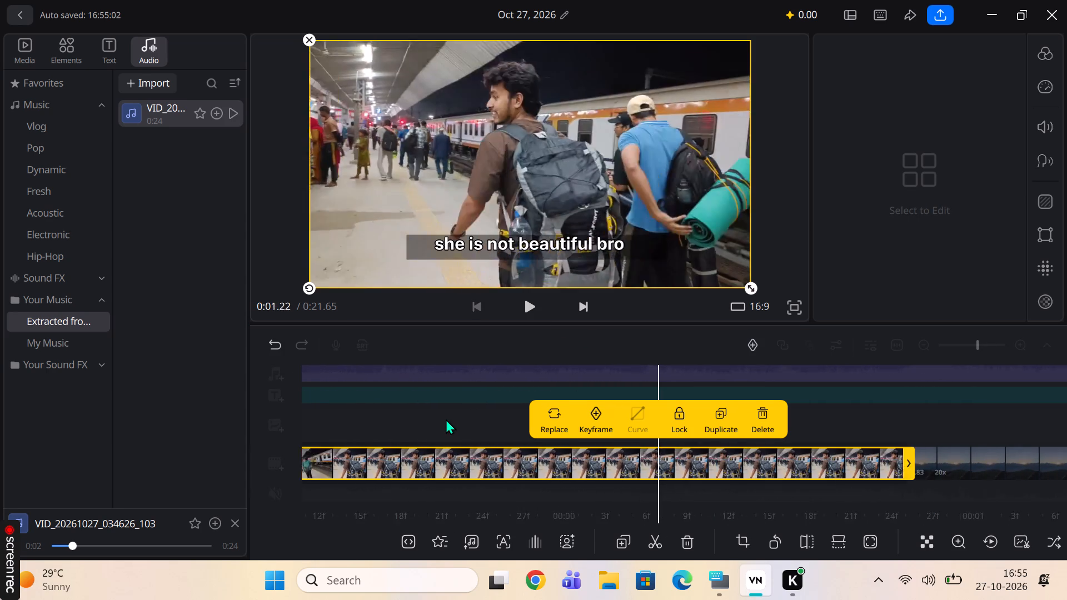
{"action": "scroll", "coordinate": [446, 419], "scroll_direction": "right", "scroll_amount": 9}
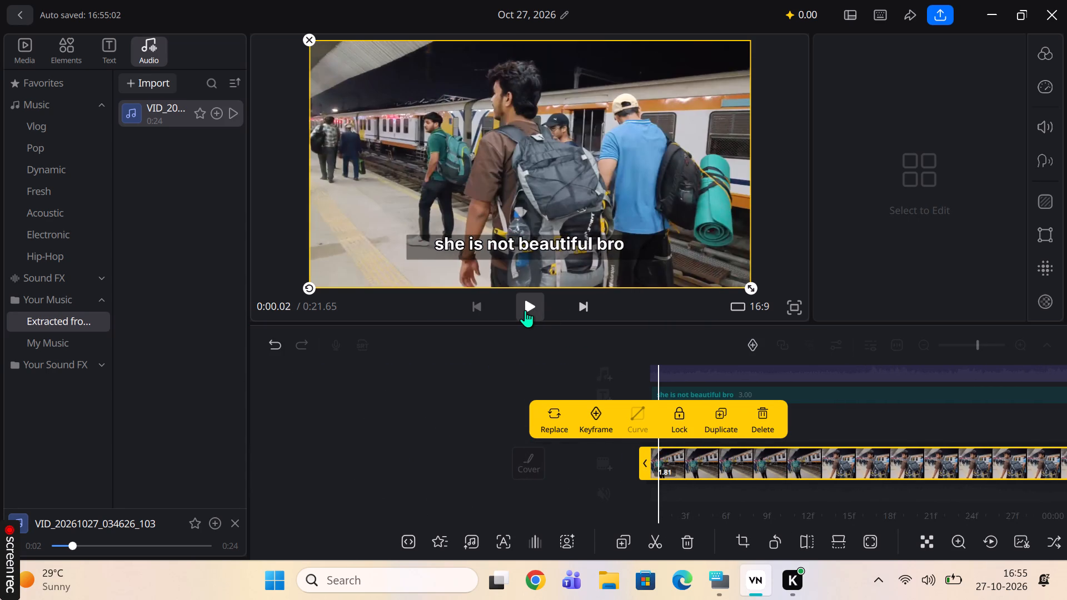
{"action": "left_click", "coordinate": [525, 310]}
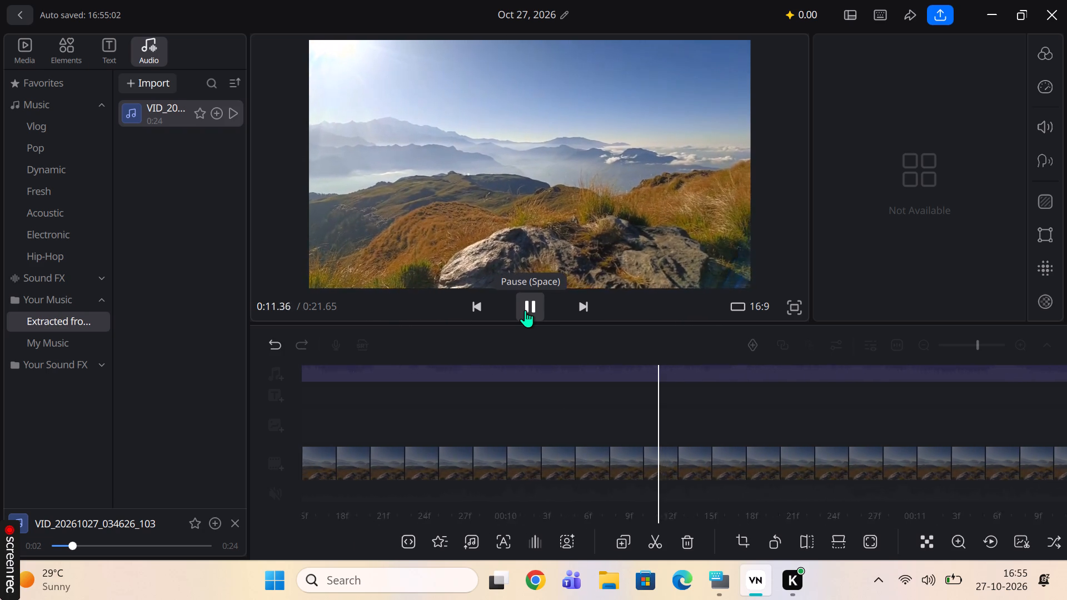
{"action": "key", "text": "space"}
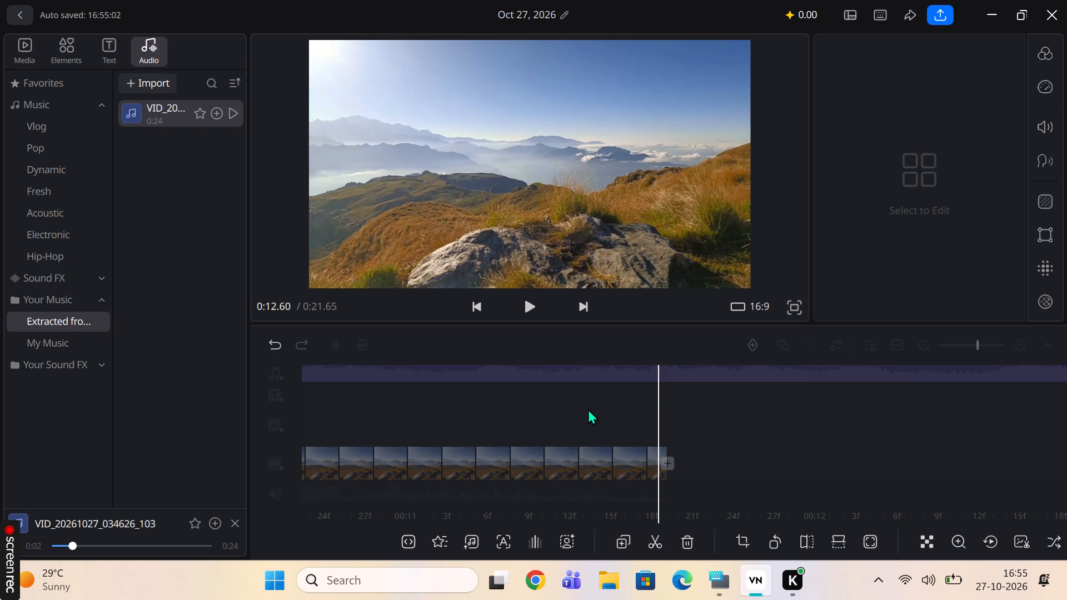
{"action": "scroll", "coordinate": [588, 409], "scroll_direction": "left", "scroll_amount": 1}
{"action": "scroll", "coordinate": [588, 409], "scroll_direction": "right", "scroll_amount": 1}
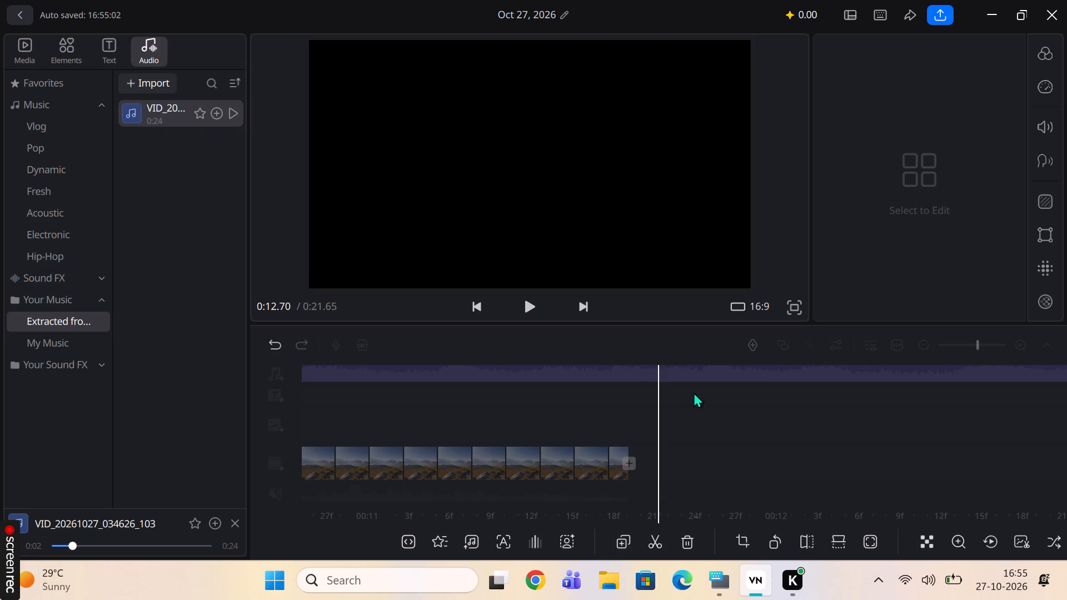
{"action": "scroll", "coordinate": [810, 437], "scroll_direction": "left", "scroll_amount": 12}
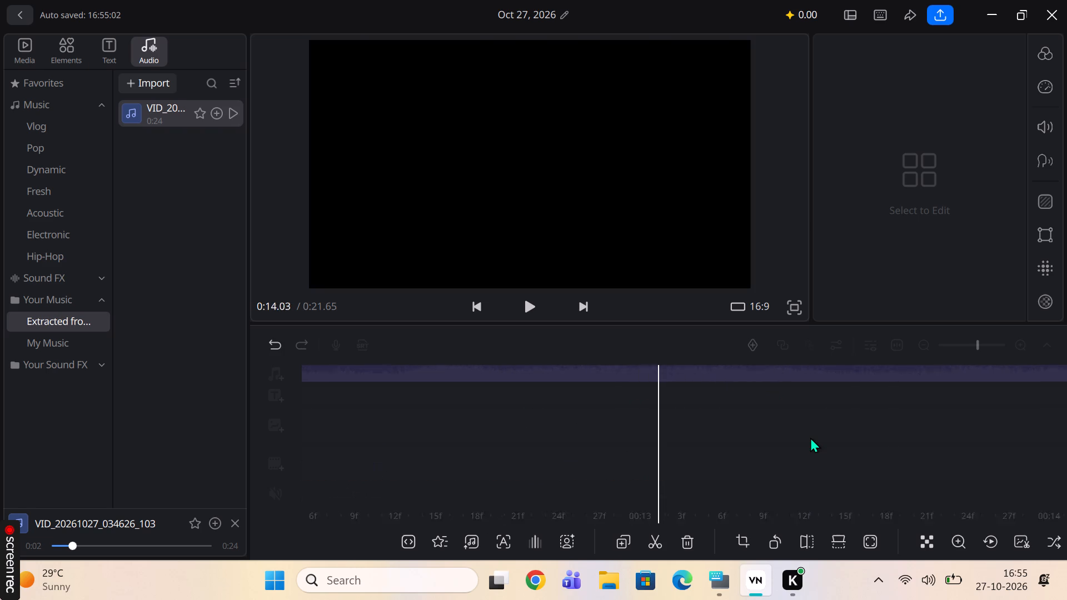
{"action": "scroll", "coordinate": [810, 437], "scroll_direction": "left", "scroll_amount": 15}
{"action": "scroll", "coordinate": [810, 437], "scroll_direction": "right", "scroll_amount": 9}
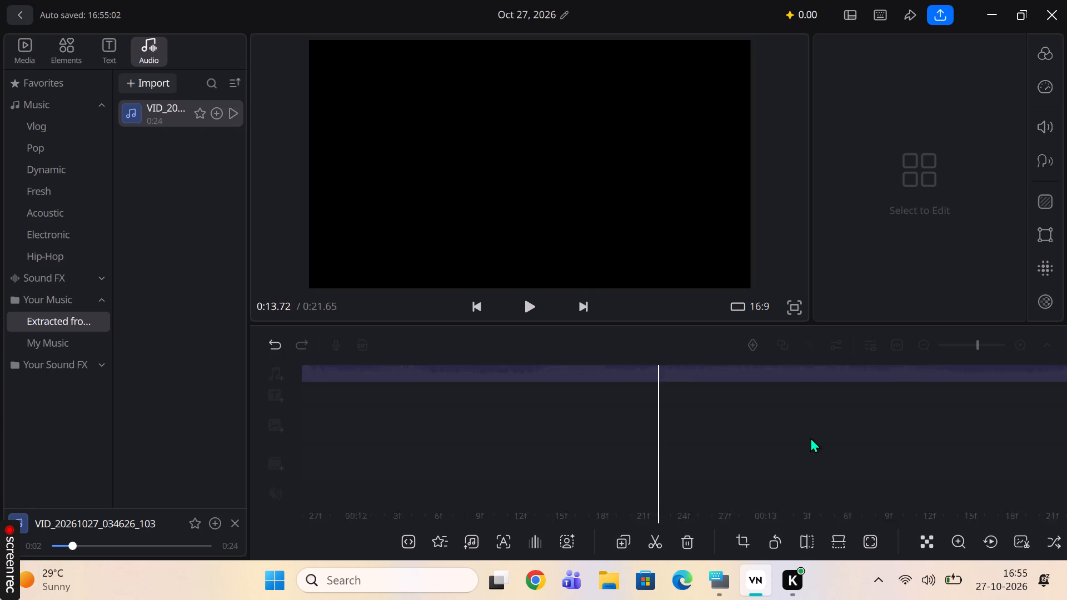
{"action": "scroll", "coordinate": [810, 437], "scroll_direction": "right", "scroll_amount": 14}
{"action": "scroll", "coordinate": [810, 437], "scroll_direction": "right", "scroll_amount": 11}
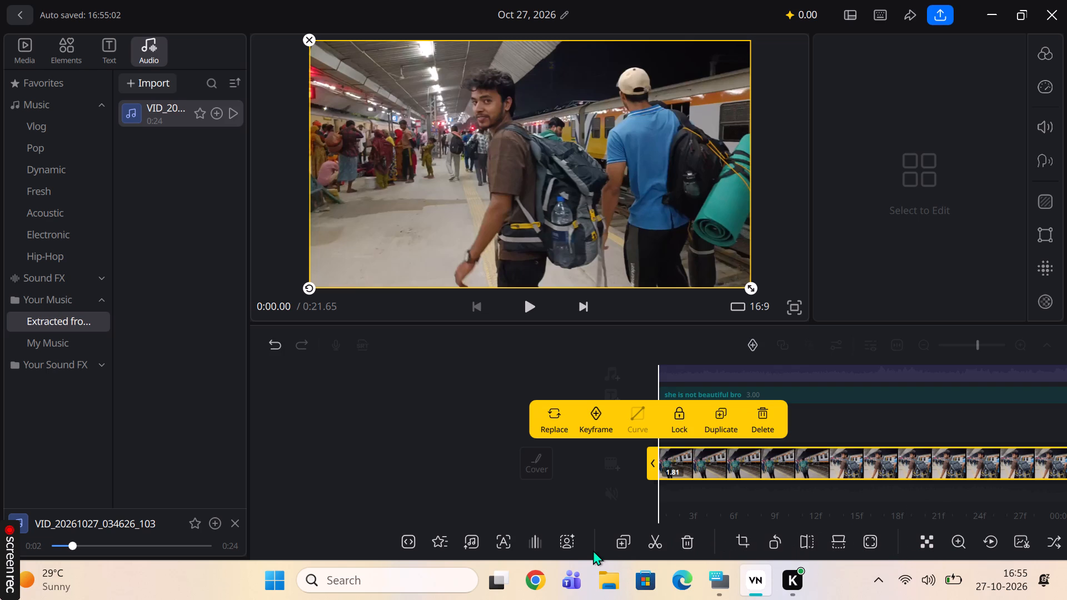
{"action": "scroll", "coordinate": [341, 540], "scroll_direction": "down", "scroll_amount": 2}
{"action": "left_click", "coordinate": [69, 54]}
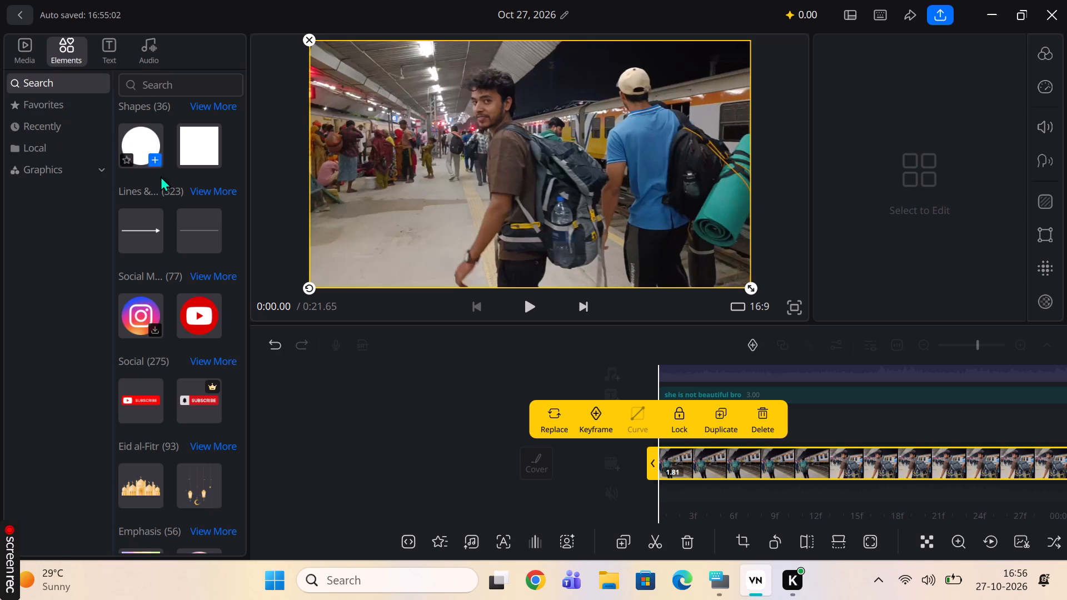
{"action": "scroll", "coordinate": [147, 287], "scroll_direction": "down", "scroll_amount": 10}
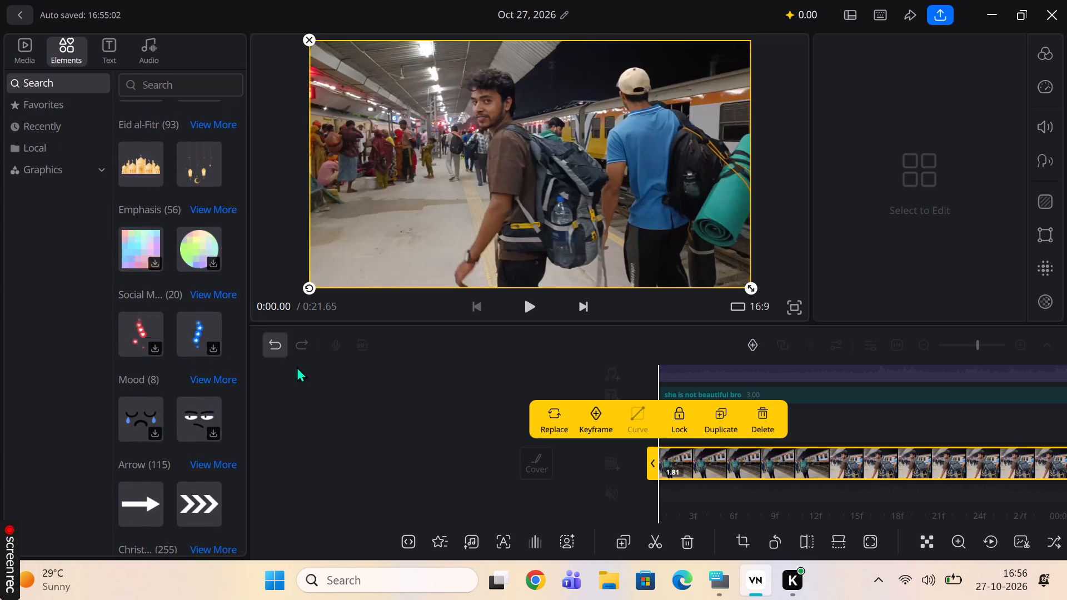
Play the edit from the start into the sunrise mountain clip to review the caption over both clips.
{"action": "left_click", "coordinate": [327, 378]}
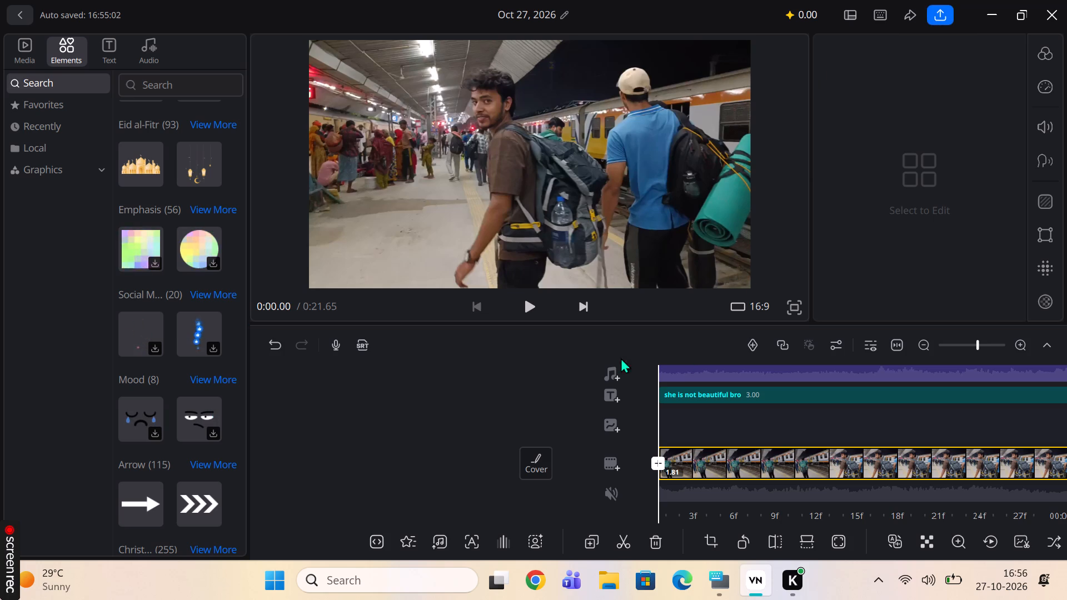
{"action": "left_click", "coordinate": [526, 309]}
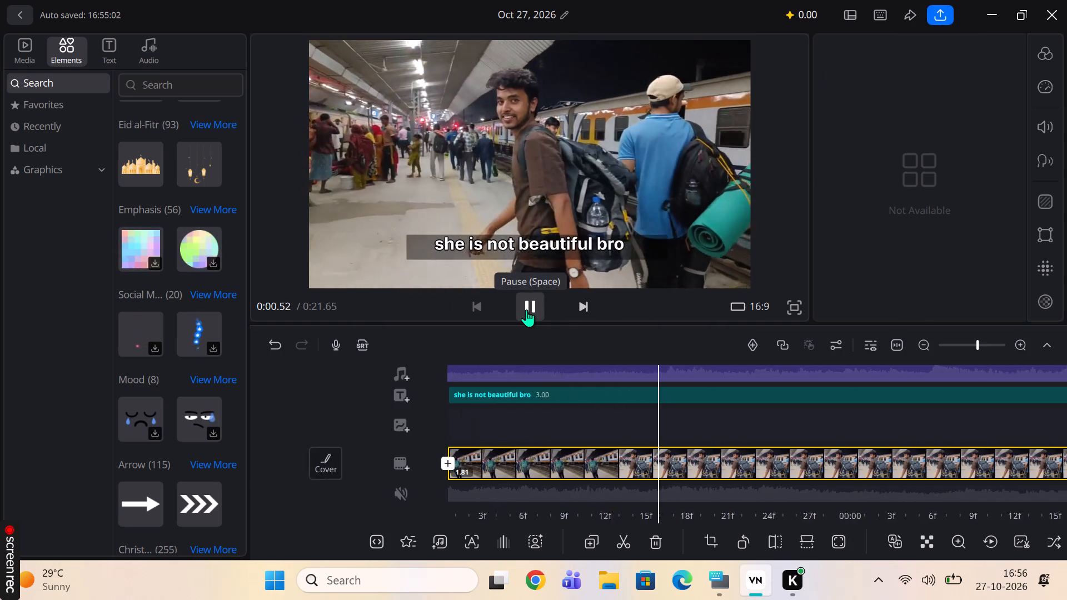
{"action": "key", "text": "space"}
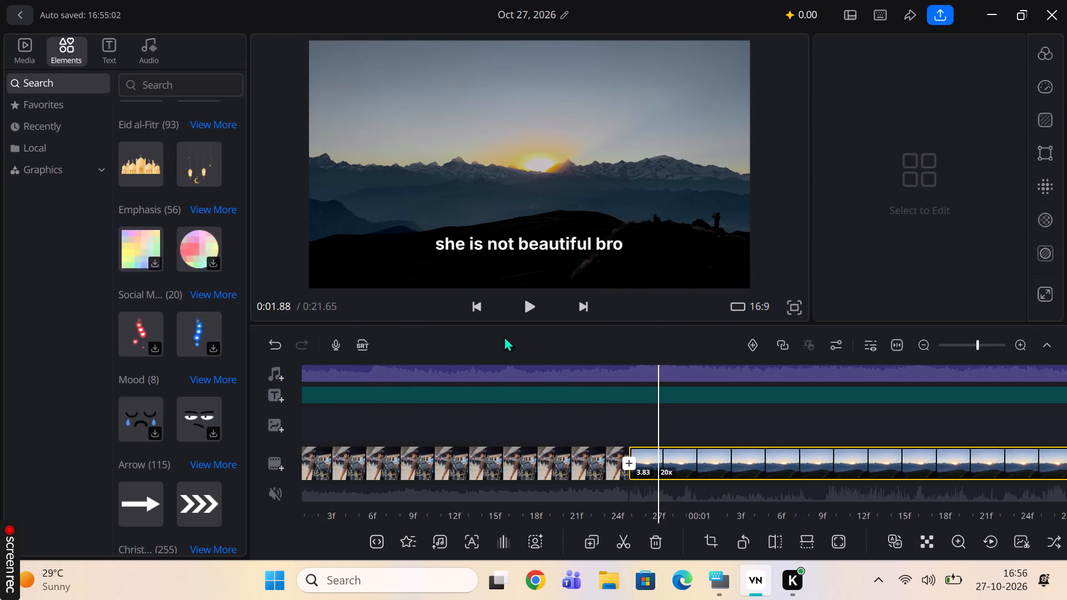
Delete the "she is not beautiful bro" caption from the start of the edit.
{"action": "scroll", "coordinate": [450, 407], "scroll_direction": "right", "scroll_amount": 11}
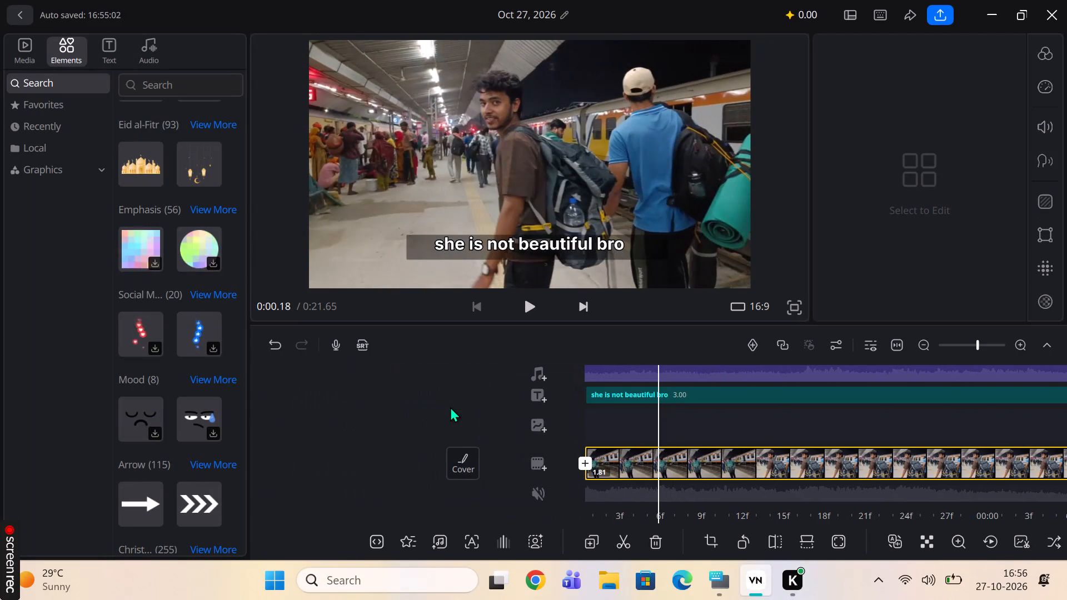
{"action": "scroll", "coordinate": [450, 407], "scroll_direction": "right", "scroll_amount": 1}
{"action": "left_click", "coordinate": [560, 248]}
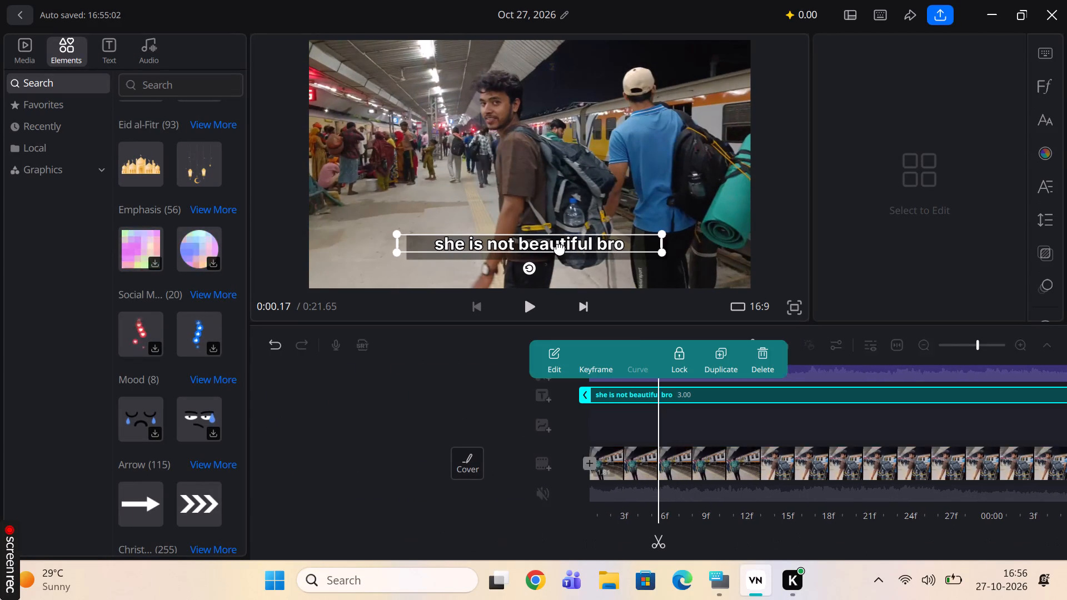
{"action": "left_click", "coordinate": [764, 360]}
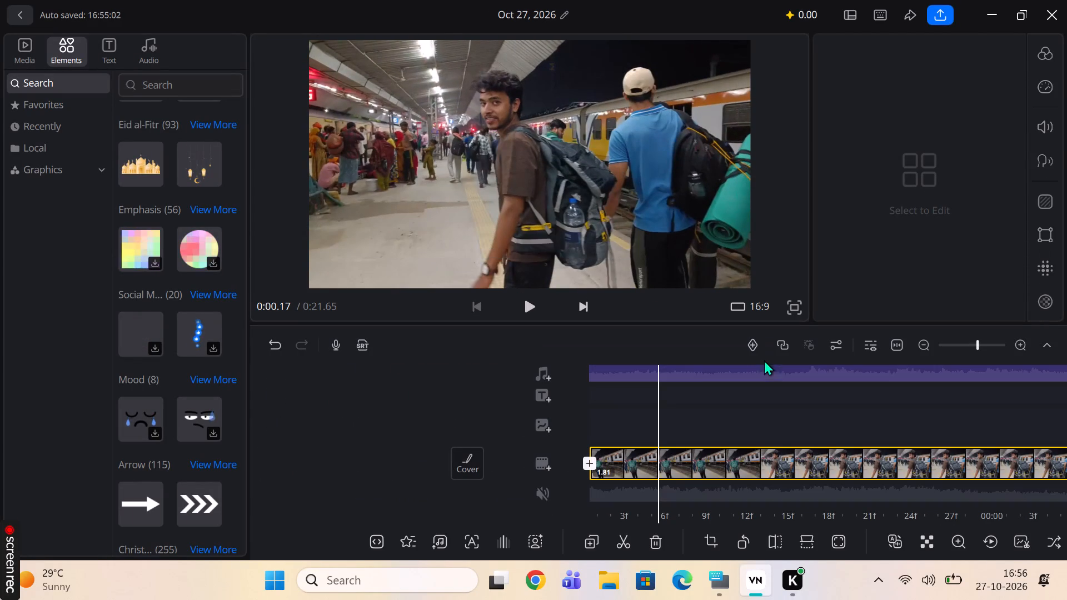
Open the export settings for the edited video.
{"action": "scroll", "coordinate": [596, 408], "scroll_direction": "right", "scroll_amount": 6}
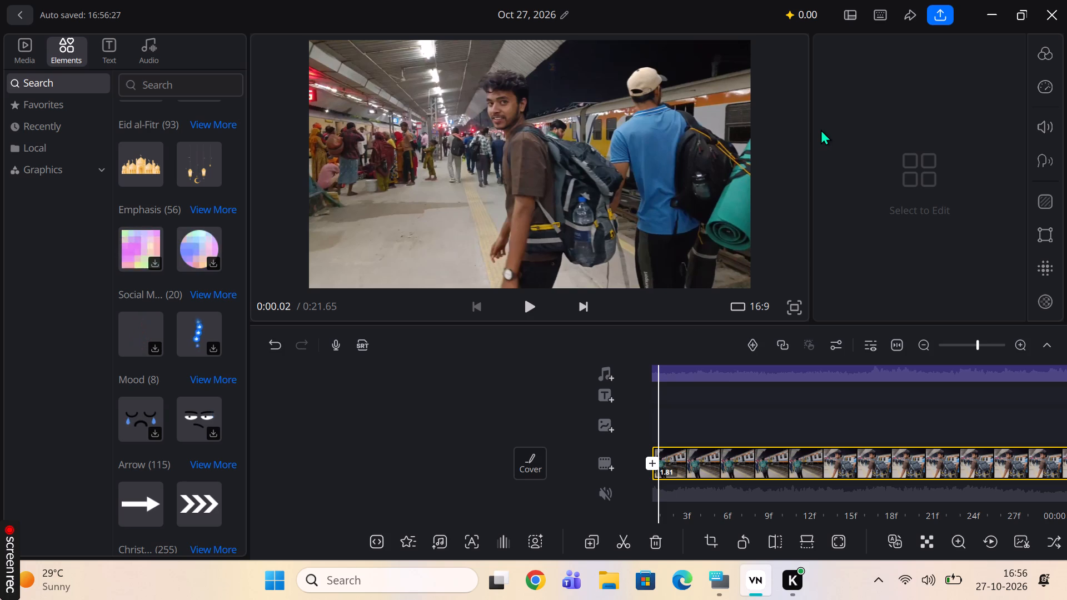
{"action": "left_click", "coordinate": [942, 17]}
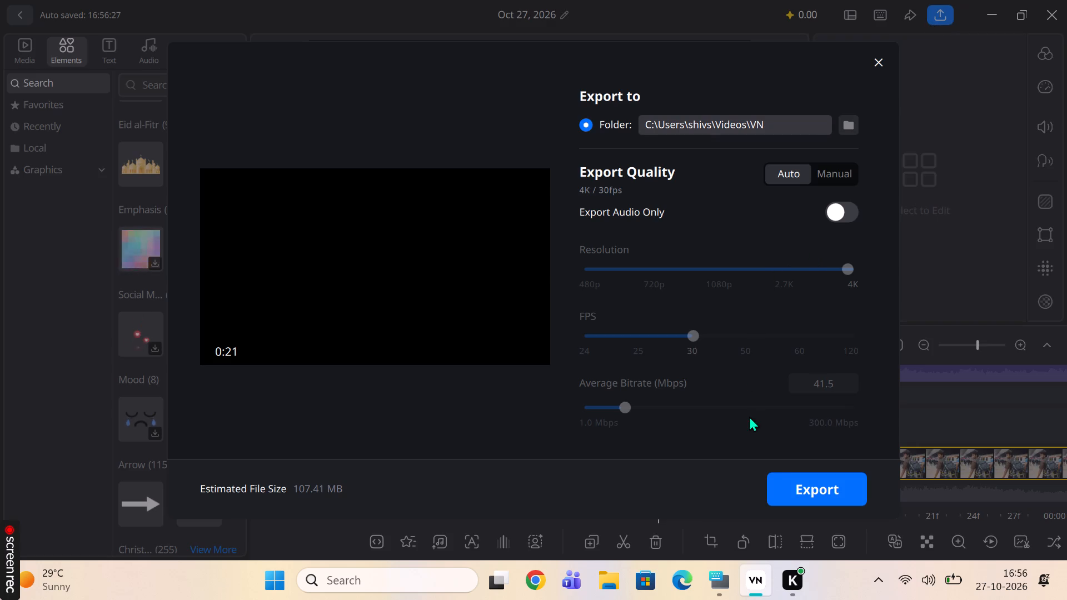
Export the edited video to the VN videos folder with automatic quality at 4K and 30 fps.
{"action": "left_click", "coordinate": [826, 484]}
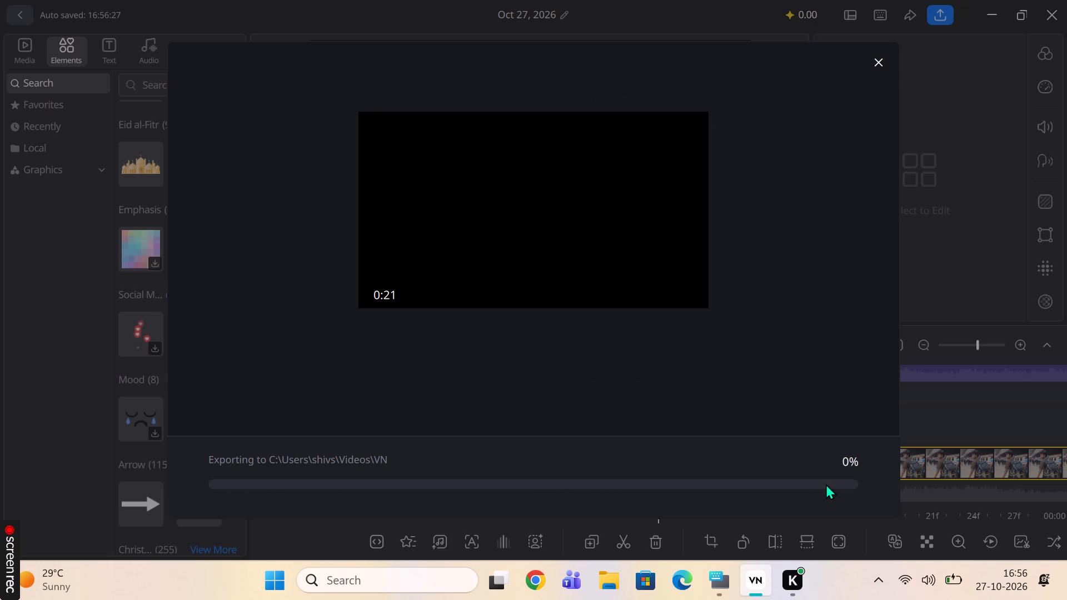